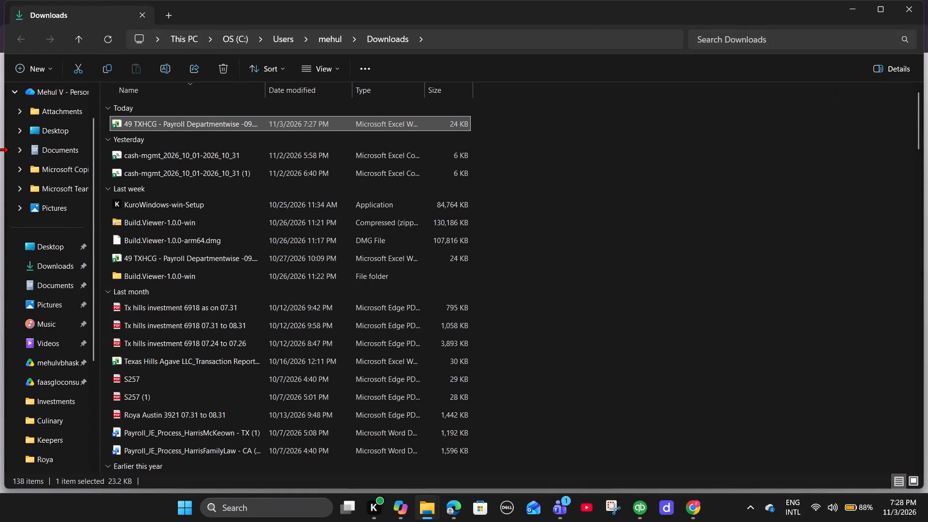
Rename the newest payroll file in Downloads as 50 TXCG - Payroll Departmentwise Breakup for 10.12.2026 to 10.25.2026.
{"action": "right_click", "coordinate": [151, 122]}
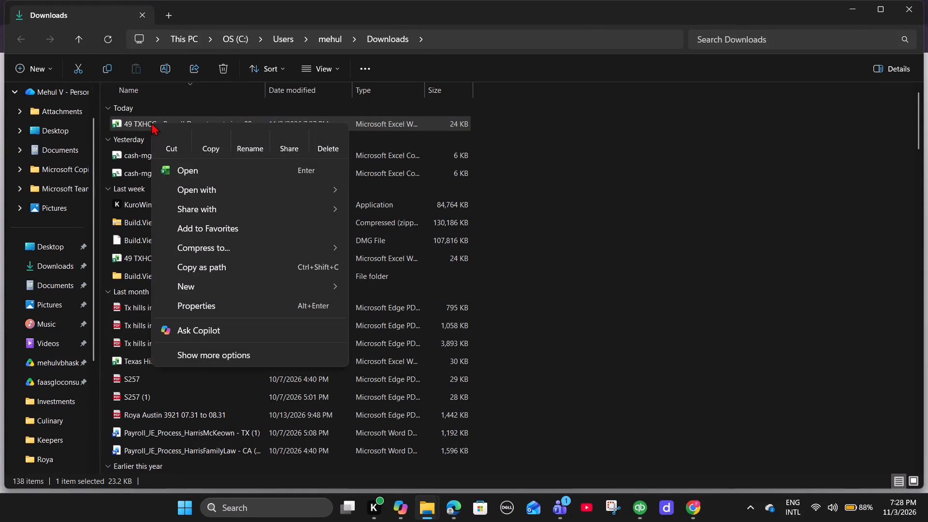
{"action": "left_click", "coordinate": [243, 139]}
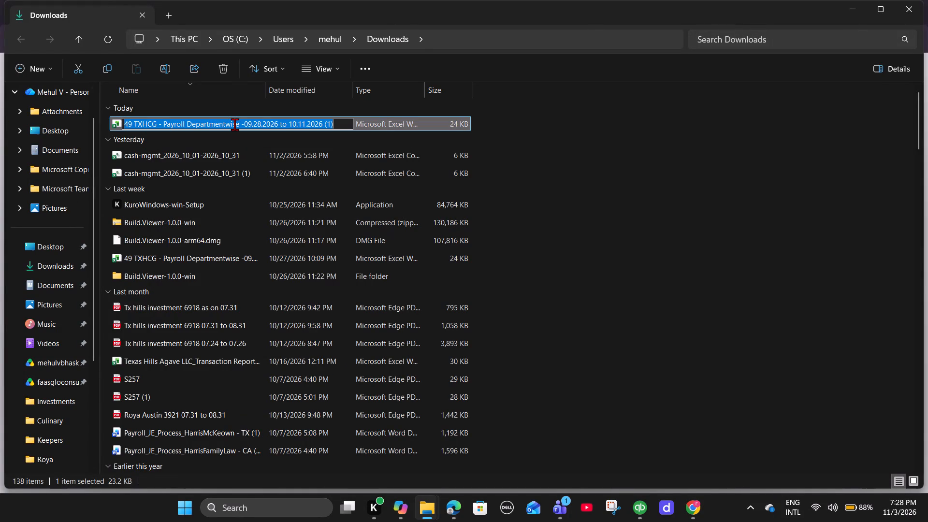
{"action": "key", "text": "ctrl+v"}
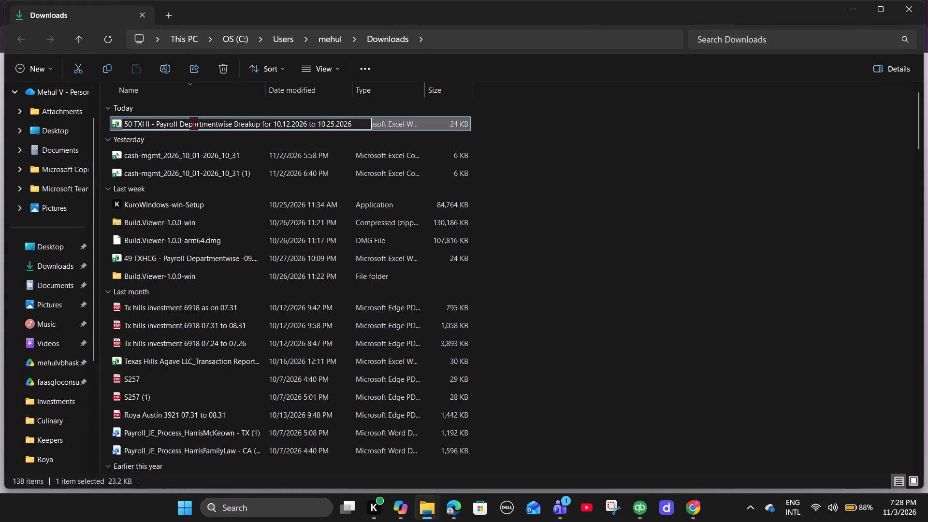
{"action": "left_click", "coordinate": [148, 123]}
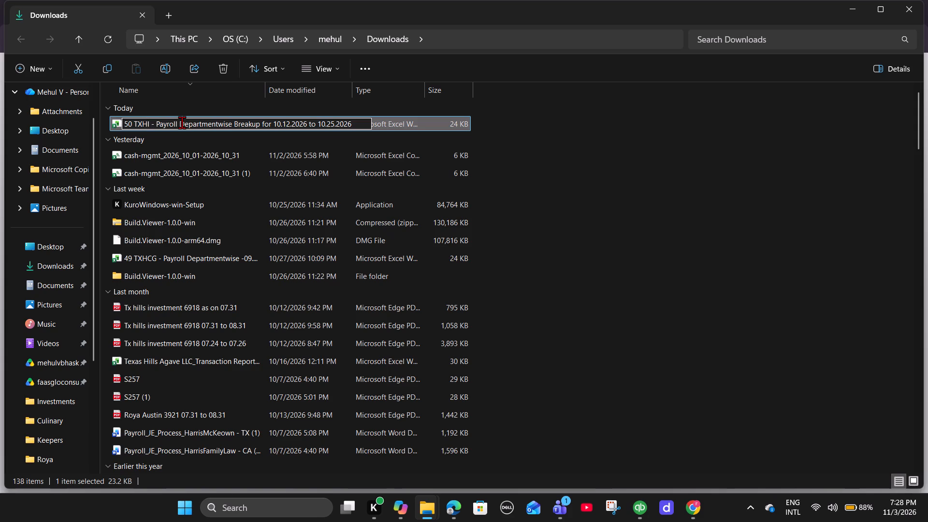
{"action": "key", "text": "Right"}
{"action": "key", "text": "BackSpace"}
{"action": "key", "text": "BackSpace"}
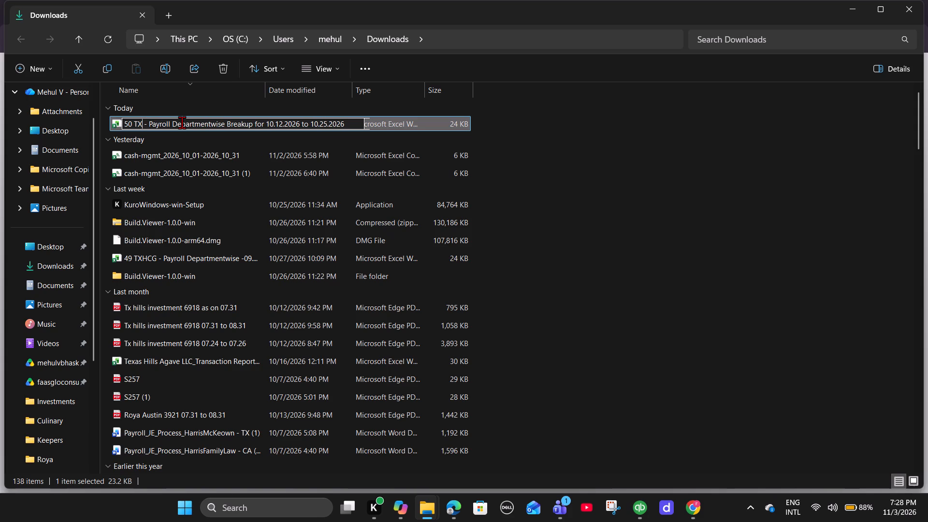
{"action": "type", "text": "CG"}
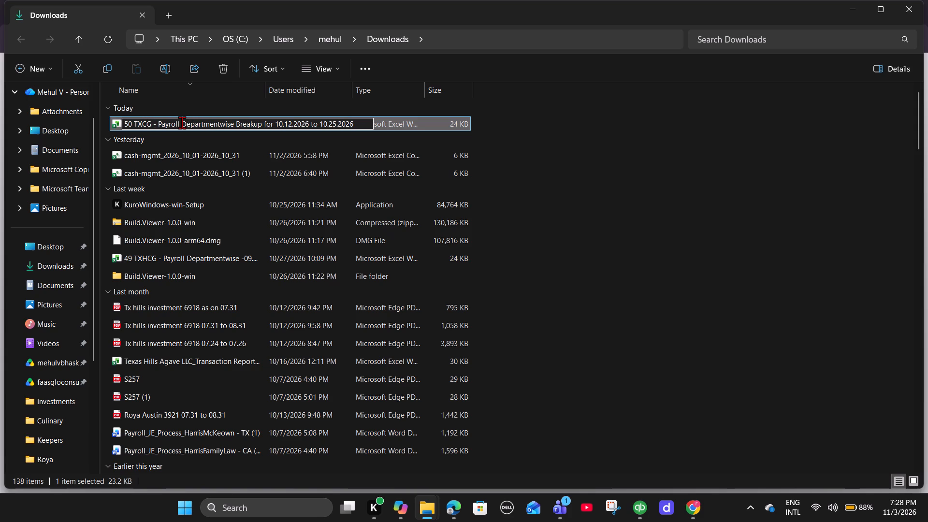
{"action": "key", "text": "Return"}
Open the renamed 50 TXCG payroll workbook and look over the Working File sheet's payroll rows.
{"action": "double_click", "coordinate": [182, 122]}
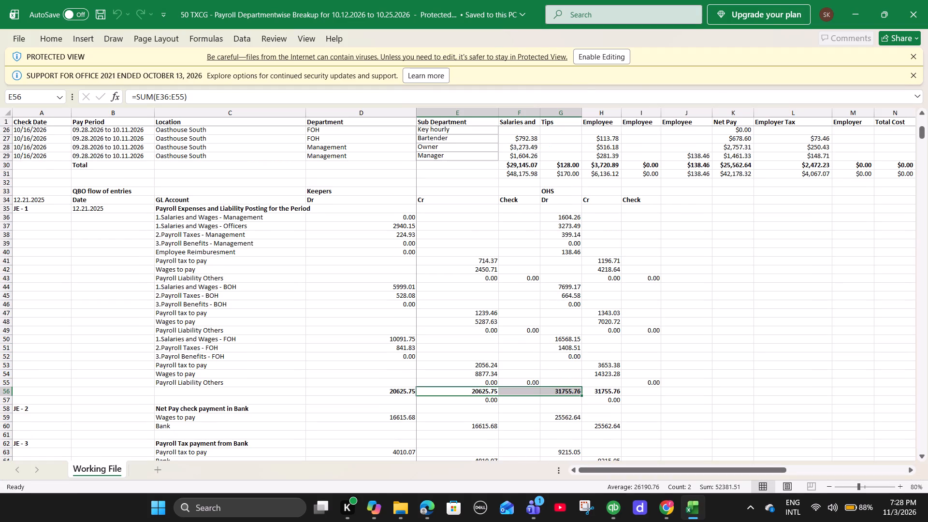
{"action": "scroll", "coordinate": [184, 178], "scroll_direction": "up", "scroll_amount": 10}
{"action": "scroll", "coordinate": [184, 178], "scroll_direction": "down", "scroll_amount": 1}
{"action": "scroll", "coordinate": [184, 178], "scroll_direction": "up", "scroll_amount": 6}
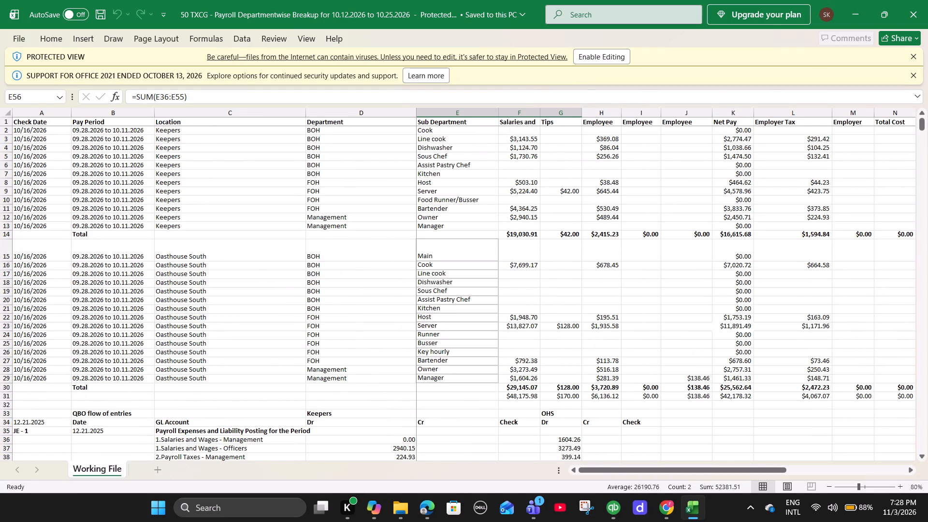
{"action": "scroll", "coordinate": [184, 178], "scroll_direction": "up", "scroll_amount": 5}
Switch to Chrome and view the Payroll Detail report.
{"action": "left_click", "coordinate": [667, 509]}
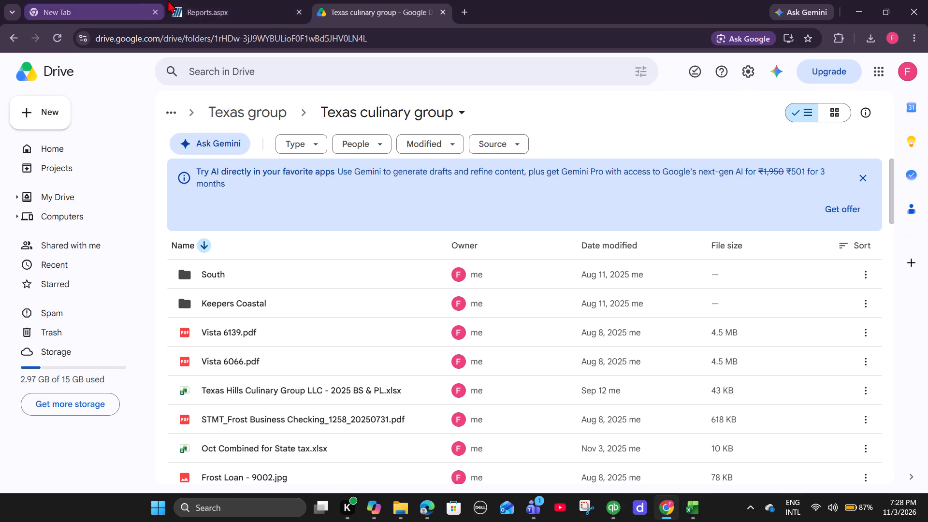
{"action": "left_click", "coordinate": [199, 0]}
{"action": "scroll", "coordinate": [411, 215], "scroll_direction": "up", "scroll_amount": 4}
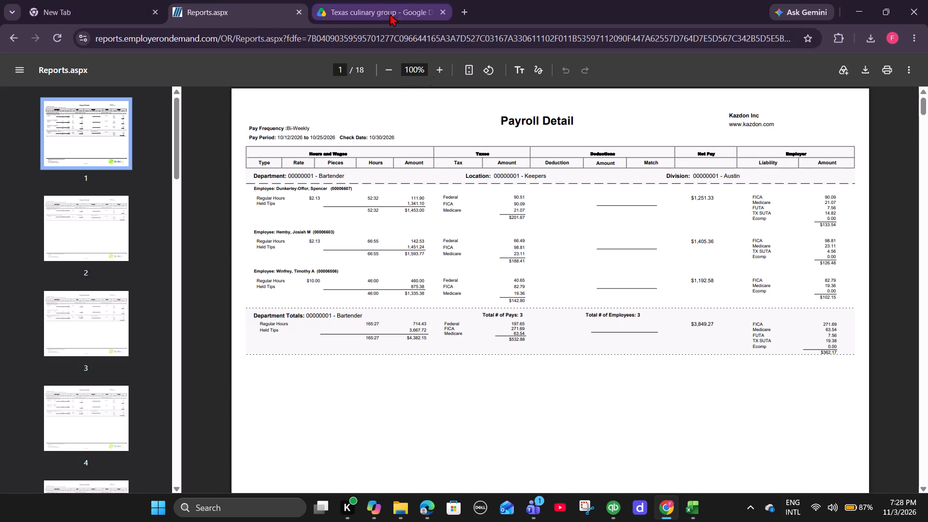
Return to the Excel payroll workbook and enable editing.
{"action": "left_click", "coordinate": [698, 509]}
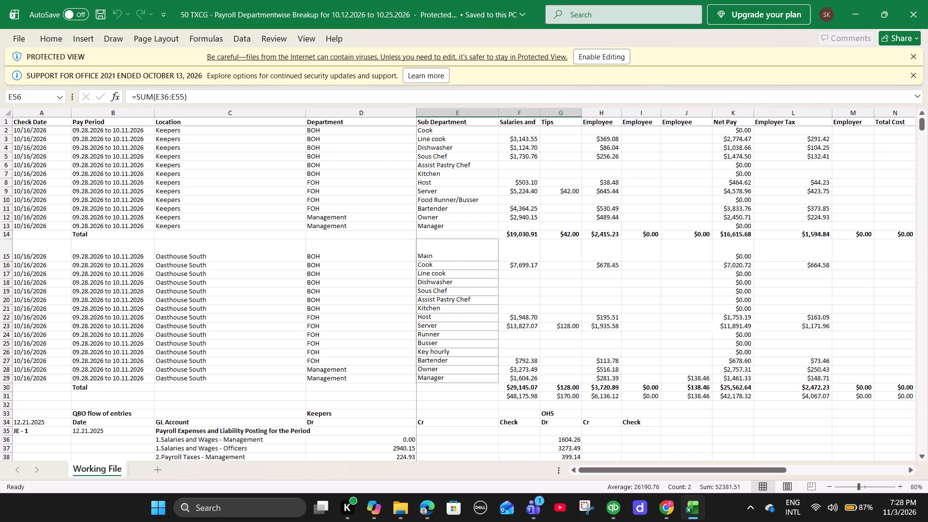
{"action": "scroll", "coordinate": [542, 298], "scroll_direction": "up", "scroll_amount": 2}
{"action": "left_click_drag", "start_coordinate": [501, 130], "coordinate": [532, 147]}
{"action": "left_click_drag", "start_coordinate": [565, 162], "coordinate": [646, 195]}
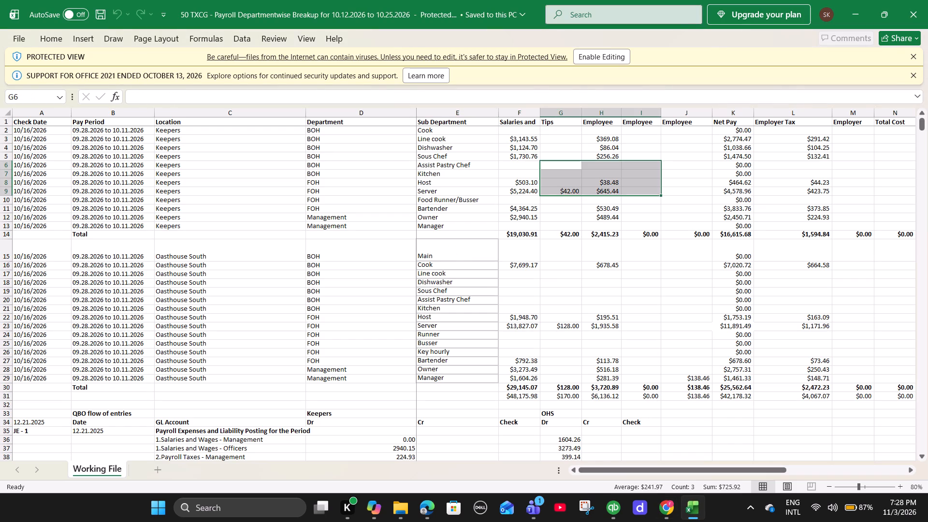
{"action": "left_click", "coordinate": [516, 129]}
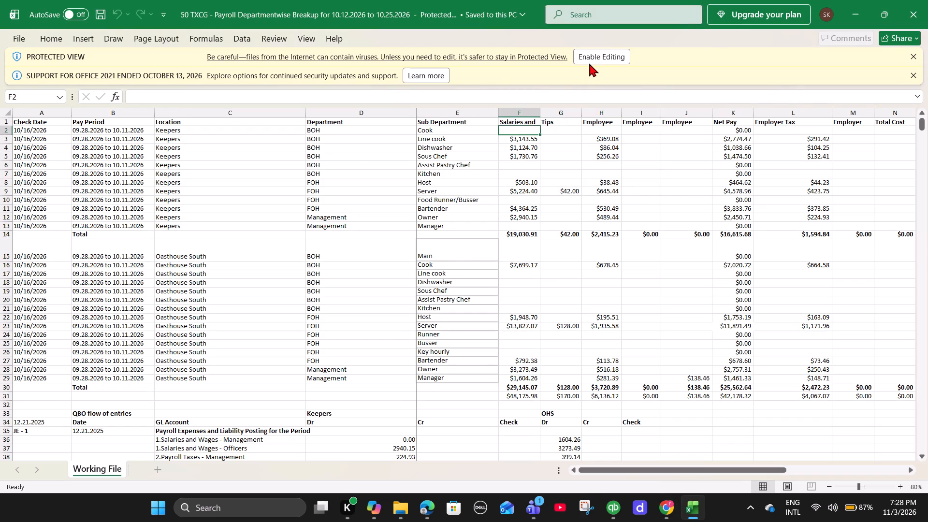
{"action": "left_click", "coordinate": [590, 62]}
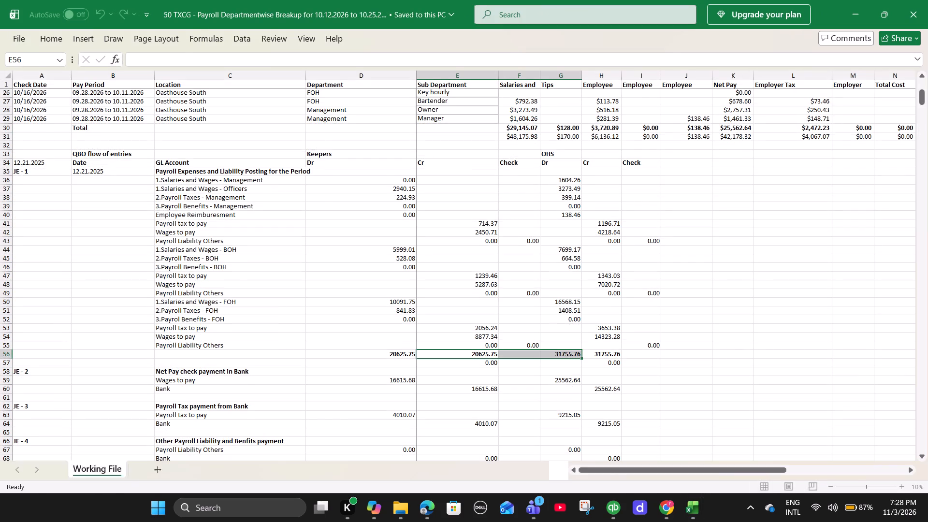
Clear the Keepers entries in the Salaries, Tips and three Employee columns (F2:J12) and in the Employer Tax column.
{"action": "left_click_drag", "start_coordinate": [510, 111], "coordinate": [565, 133]}
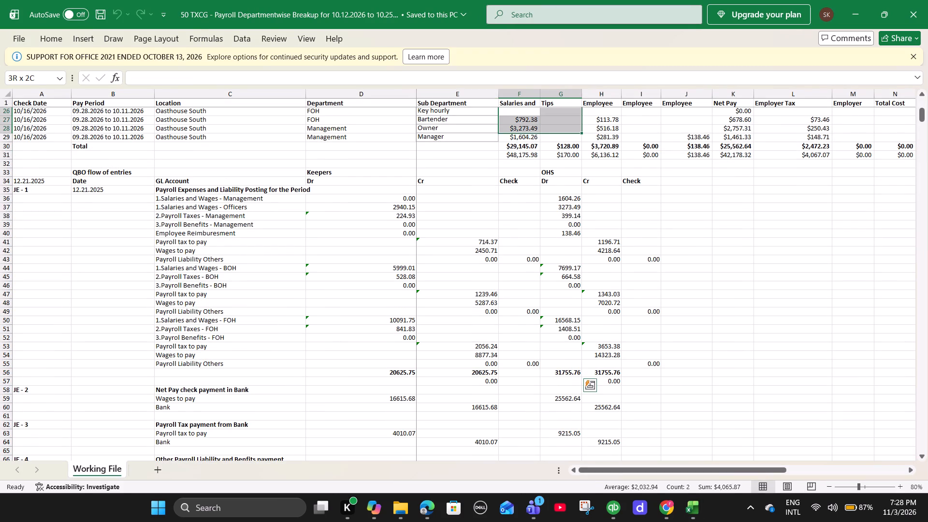
{"action": "left_click_drag", "start_coordinate": [565, 133], "coordinate": [582, 145]}
{"action": "scroll", "coordinate": [595, 208], "scroll_direction": "up", "scroll_amount": 9}
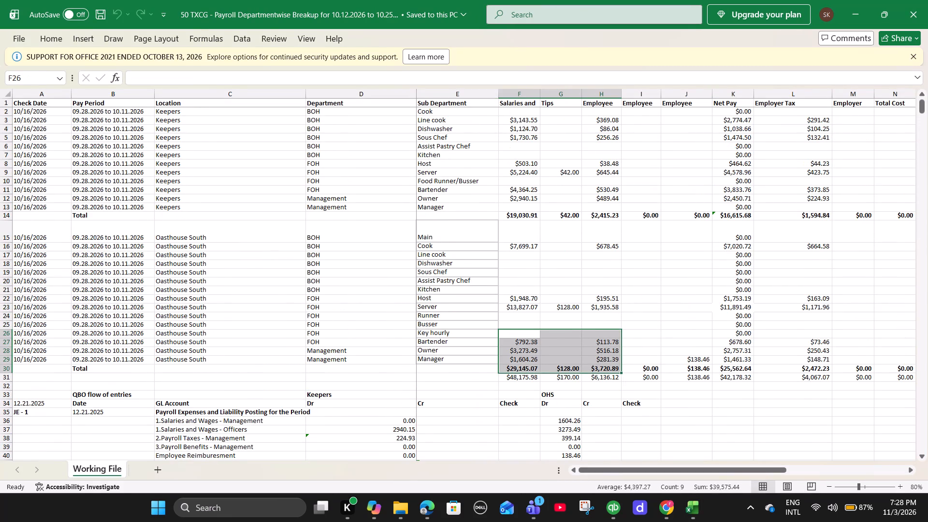
{"action": "scroll", "coordinate": [595, 208], "scroll_direction": "up", "scroll_amount": 4}
{"action": "left_click_drag", "start_coordinate": [508, 113], "coordinate": [671, 194]}
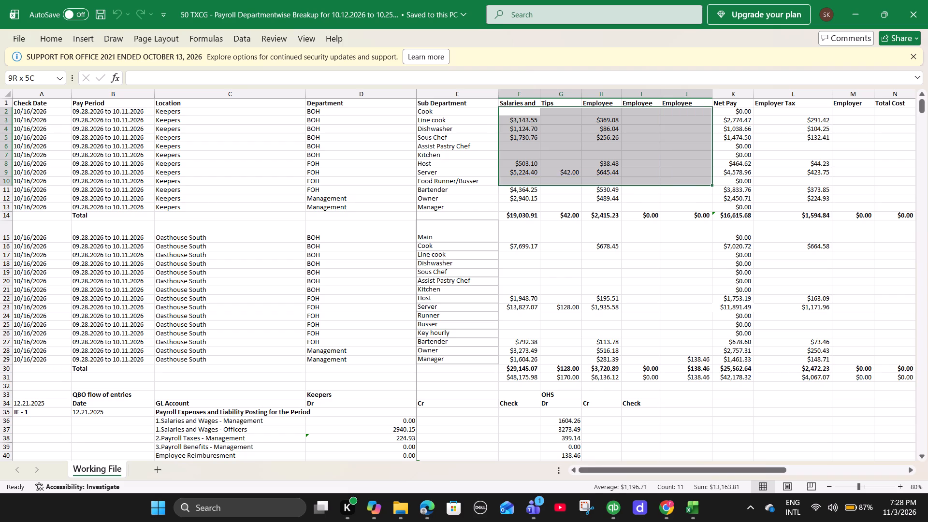
{"action": "left_click_drag", "start_coordinate": [671, 194], "coordinate": [673, 197]}
{"action": "key", "text": "Delete"}
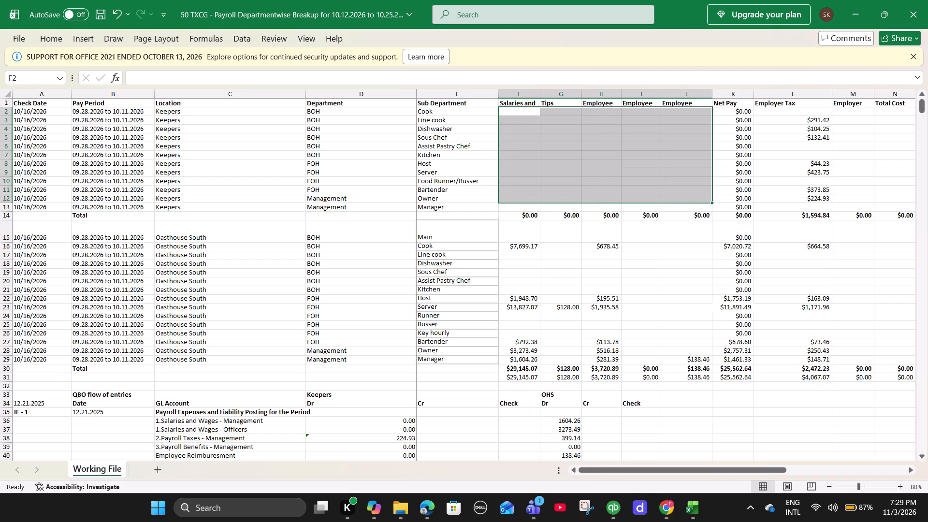
{"action": "left_click_drag", "start_coordinate": [770, 119], "coordinate": [837, 203]}
Clear the Oasthouse South entries in the Salaries, Tips and three Employee columns (F15:J29) and in Employer Tax (L15:L29).
{"action": "left_click_drag", "start_coordinate": [526, 242], "coordinate": [551, 259]}
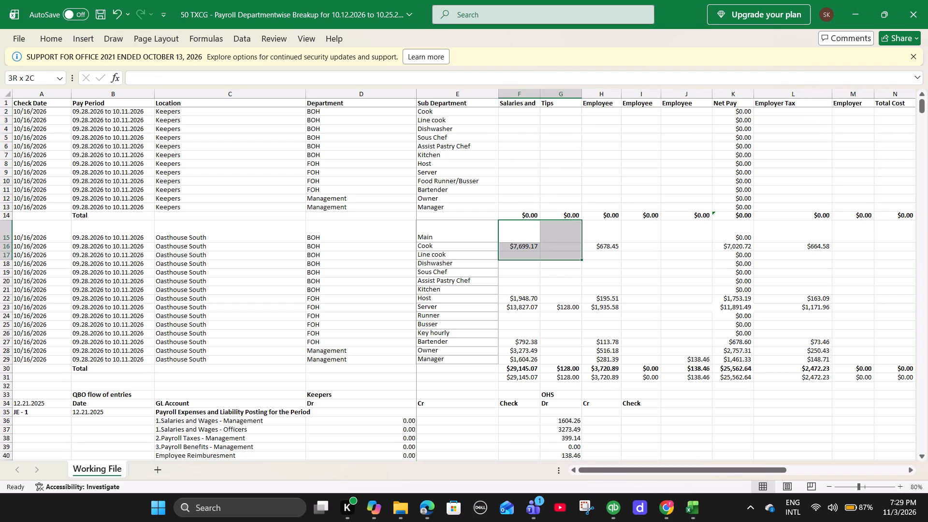
{"action": "left_click_drag", "start_coordinate": [551, 259], "coordinate": [678, 359]}
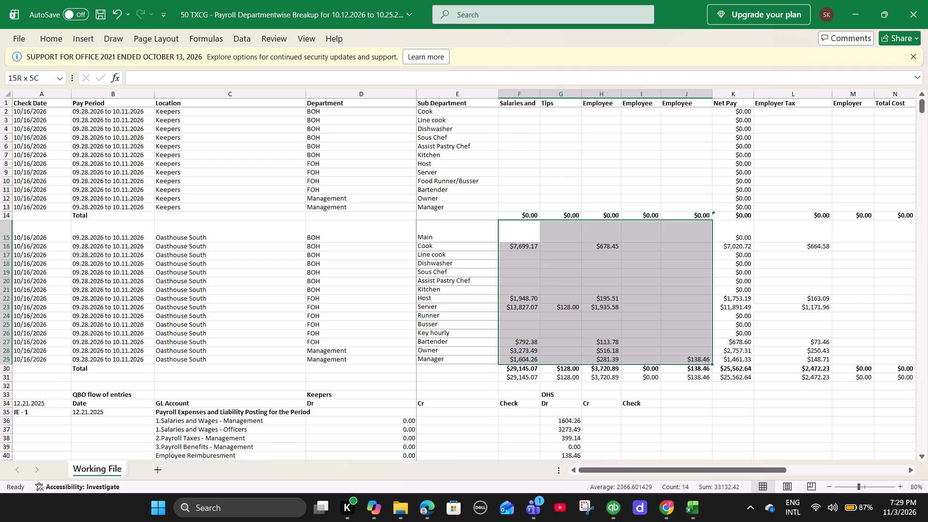
{"action": "key", "text": "Delete"}
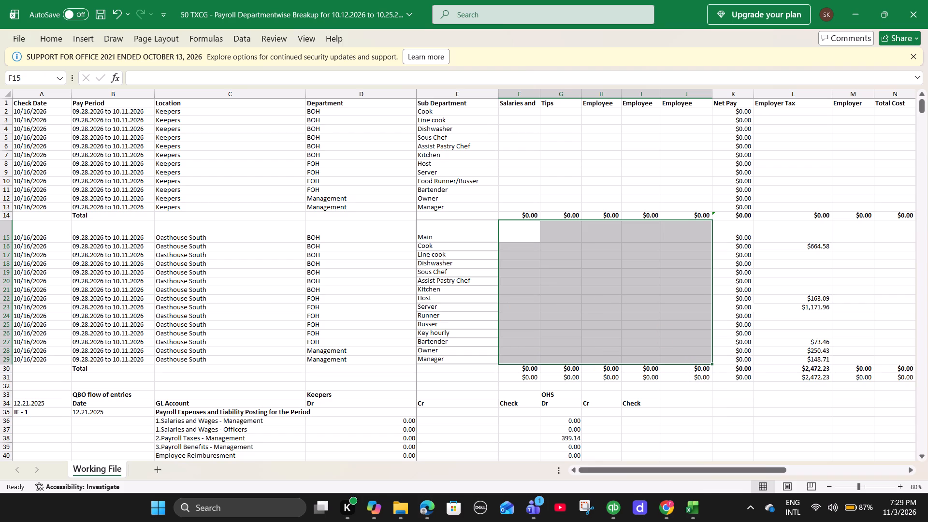
{"action": "left_click_drag", "start_coordinate": [793, 242], "coordinate": [827, 358]}
{"action": "key", "text": "Delete"}
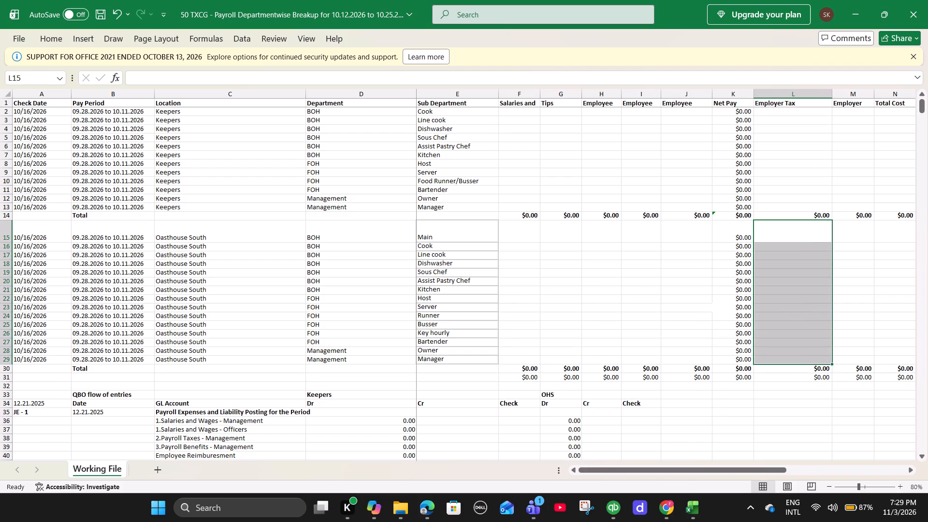
Review the cleared worksheet's payroll columns and the QBO journal entry section for remaining amounts.
{"action": "left_click_drag", "start_coordinate": [733, 469], "coordinate": [783, 470]}
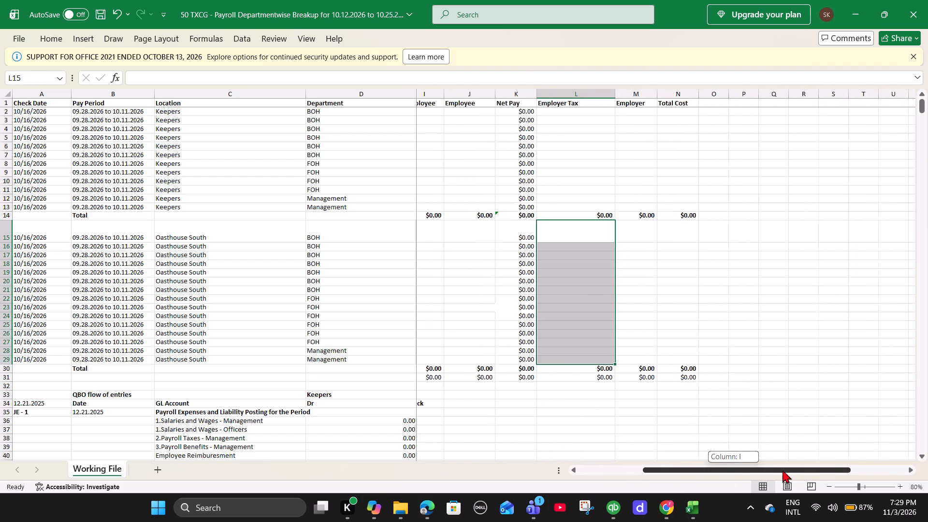
{"action": "left_click_drag", "start_coordinate": [783, 470], "coordinate": [655, 468]}
{"action": "scroll", "coordinate": [645, 398], "scroll_direction": "down", "scroll_amount": 5}
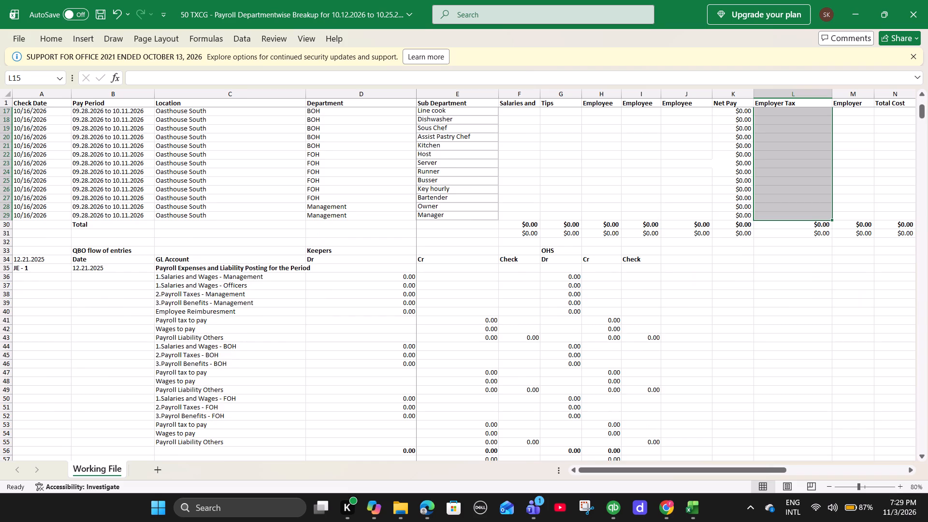
{"action": "scroll", "coordinate": [645, 398], "scroll_direction": "up", "scroll_amount": 11}
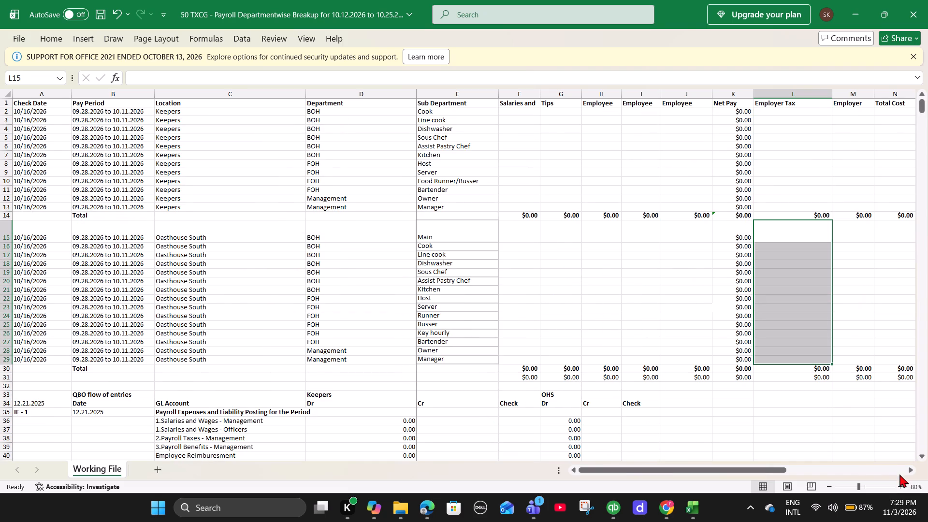
{"action": "left_click", "coordinate": [901, 483]}
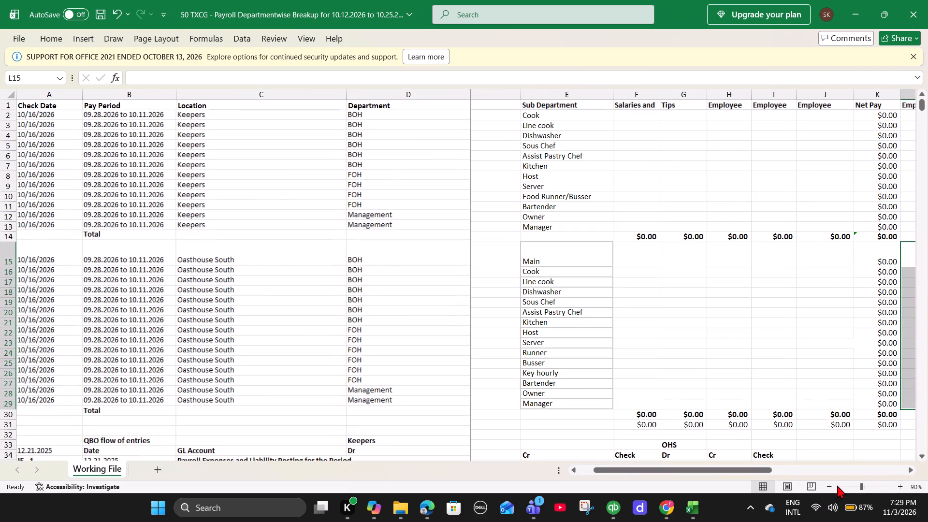
{"action": "left_click", "coordinate": [830, 486]}
{"action": "scroll", "coordinate": [711, 306], "scroll_direction": "up", "scroll_amount": 7}
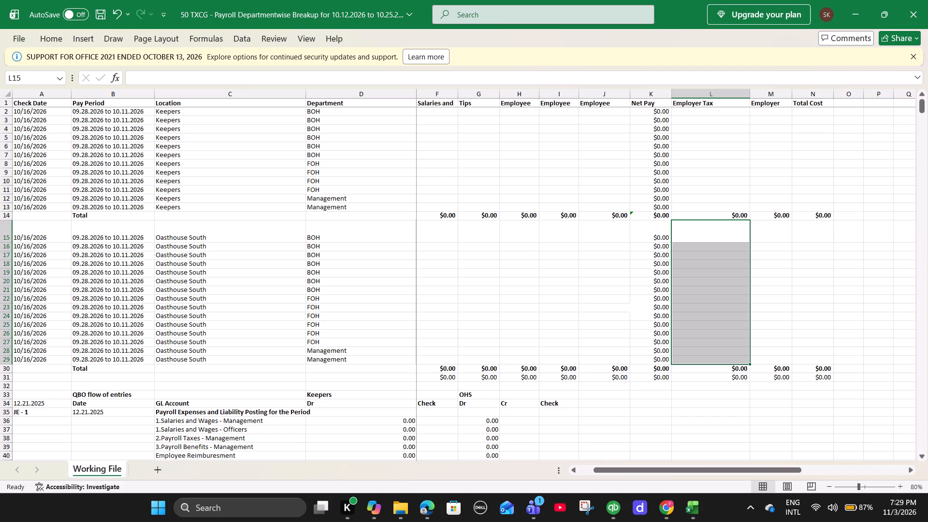
{"action": "left_click", "coordinate": [443, 113]}
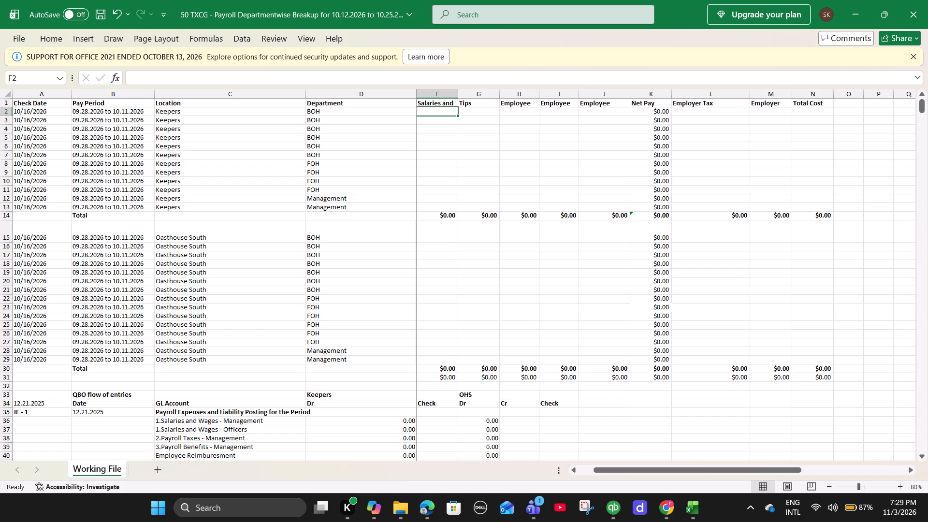
Glance at the Payroll Detail report in Chrome and return to the workbook.
{"action": "left_click", "coordinate": [666, 508]}
{"action": "left_click", "coordinate": [666, 508]}
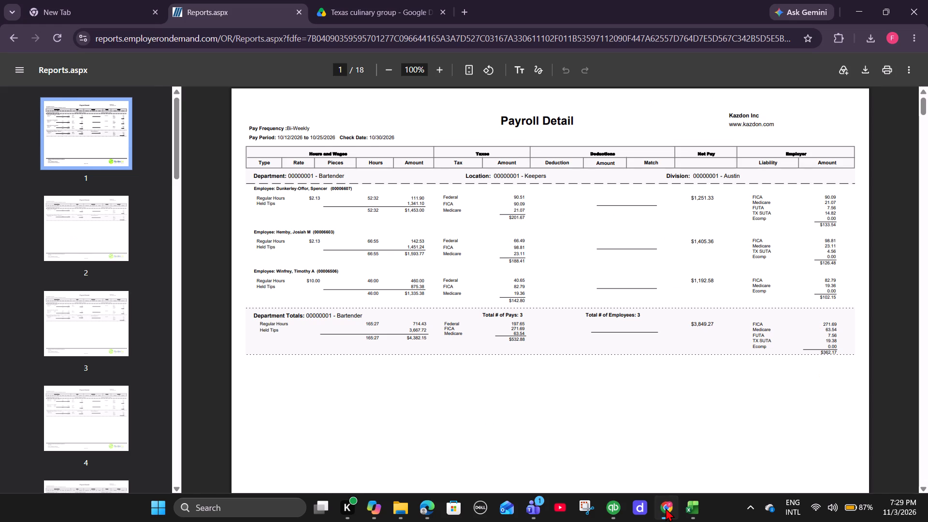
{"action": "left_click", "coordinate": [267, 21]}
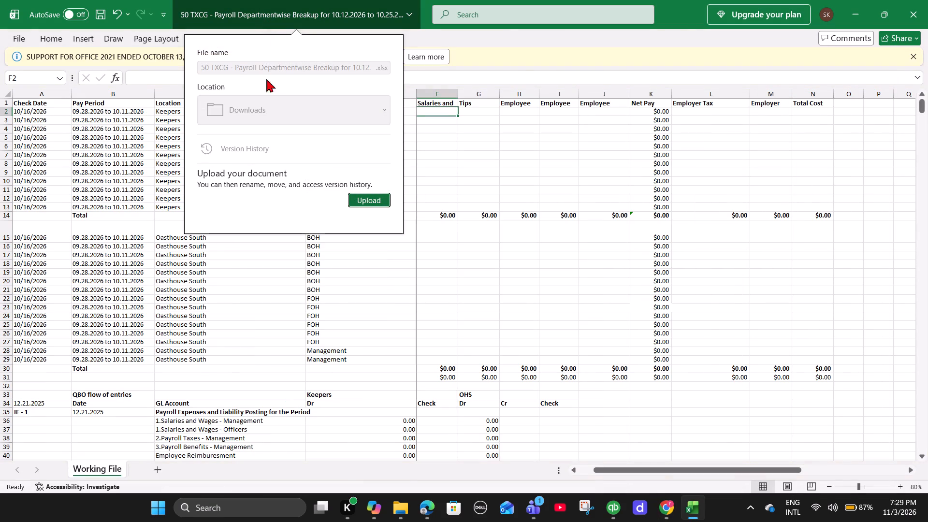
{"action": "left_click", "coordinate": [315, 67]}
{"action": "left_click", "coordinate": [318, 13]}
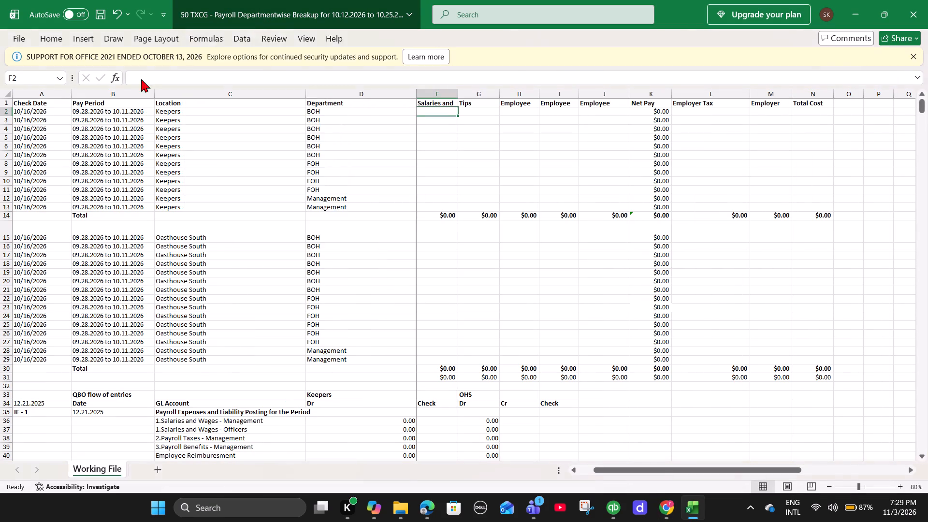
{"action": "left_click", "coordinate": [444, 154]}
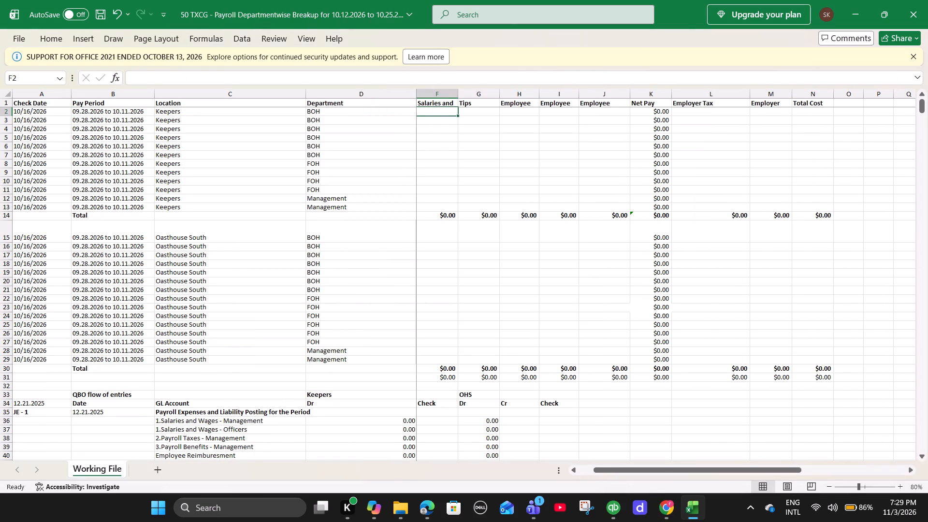
Change the first Keepers pay period in B2 to 10.12.2026 to 10.25.2026, checking it against the Payroll Detail report in Chrome.
{"action": "left_click", "coordinate": [120, 112]}
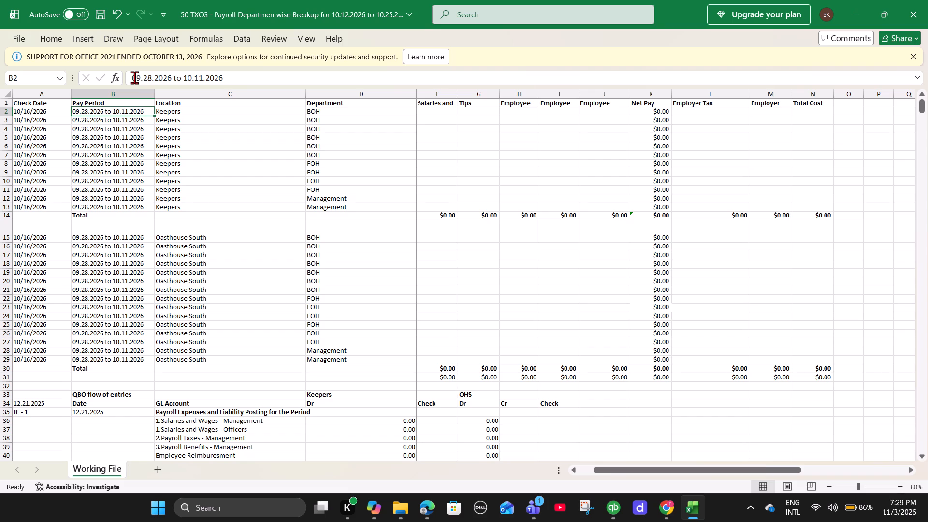
{"action": "left_click", "coordinate": [133, 77]}
{"action": "key", "text": "1"}
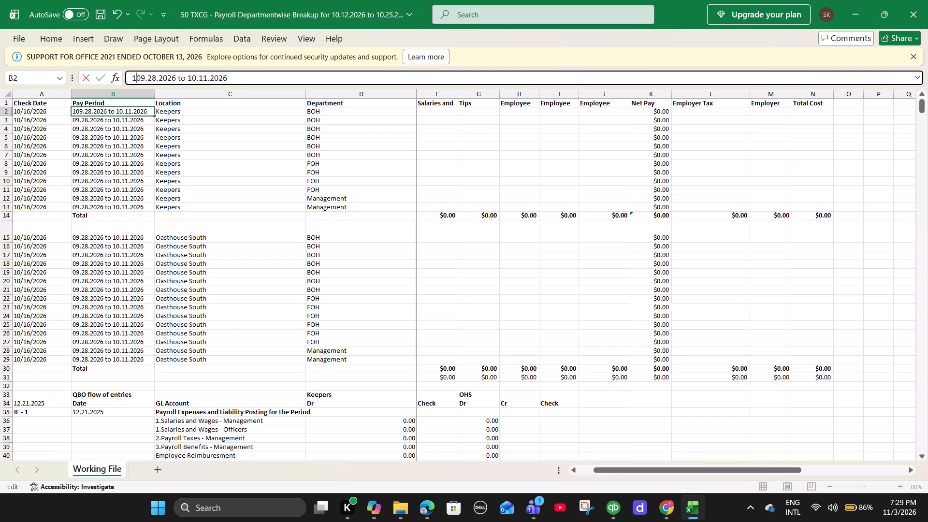
{"action": "key", "text": "Right"}
{"action": "key", "text": "Right"}
{"action": "key", "text": "BackSpace"}
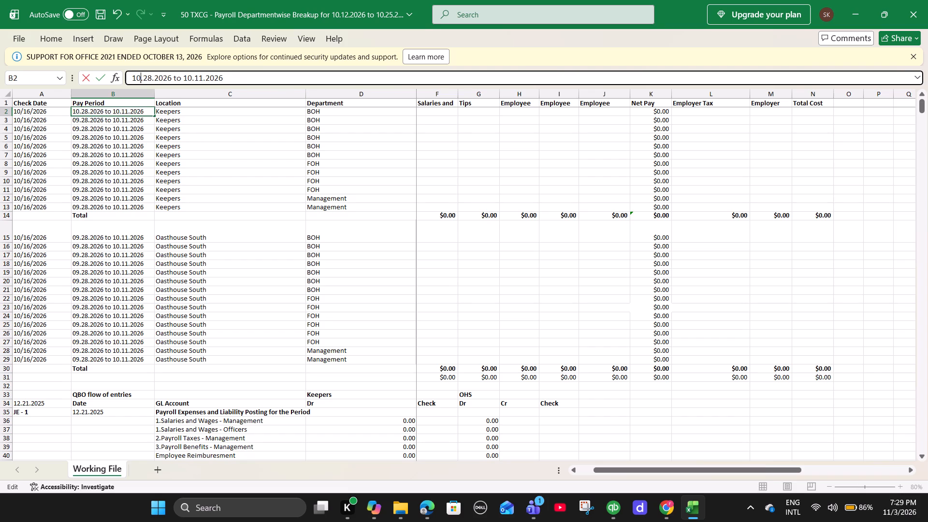
{"action": "key", "text": "Right"}
{"action": "key", "text": "1"}
{"action": "key", "text": "Right"}
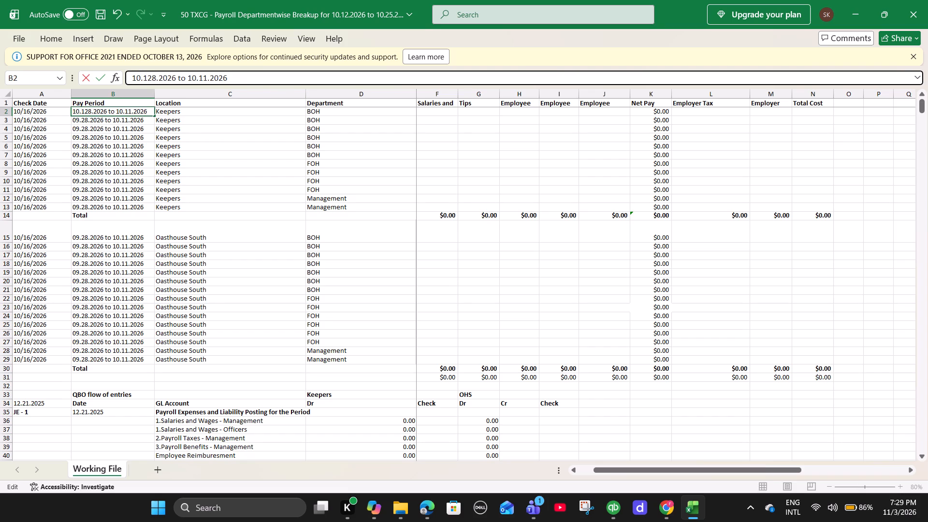
{"action": "key", "text": "Right"}
{"action": "key", "text": "BackSpace"}
{"action": "key", "text": "Right"}
{"action": "key", "text": "Right"}
{"action": "key", "text": "Right"}
{"action": "key", "text": "Right"}
{"action": "key", "text": "Right"}
{"action": "key", "text": "Right"}
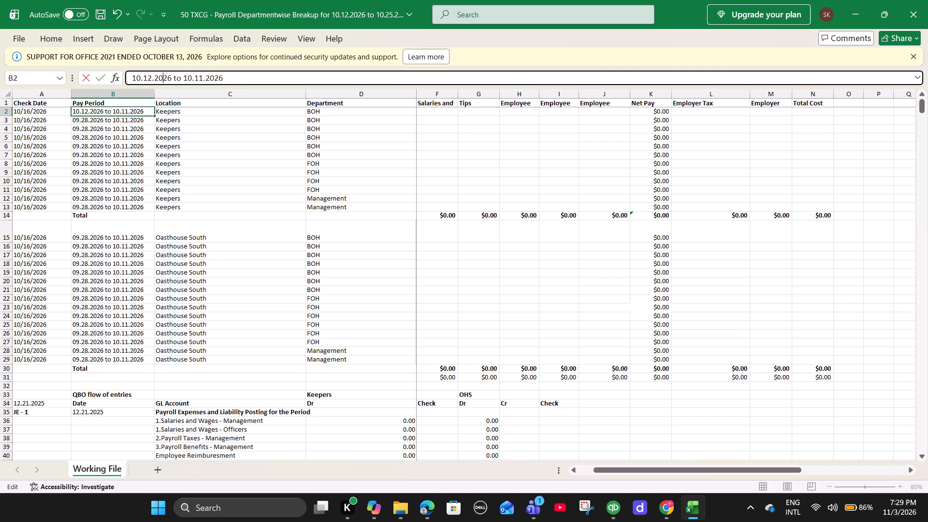
{"action": "key", "text": "Right"}
{"action": "key", "text": "Right"}
{"action": "key", "text": "Right"}
{"action": "key", "text": "Right"}
{"action": "key", "text": "Right"}
{"action": "key", "text": "Right"}
{"action": "key", "text": "Right"}
{"action": "key", "text": "Right"}
{"action": "key", "text": "BackSpace"}
{"action": "key", "text": "BackSpace"}
{"action": "type", "text": "25"}
{"action": "left_click", "coordinate": [658, 504]}
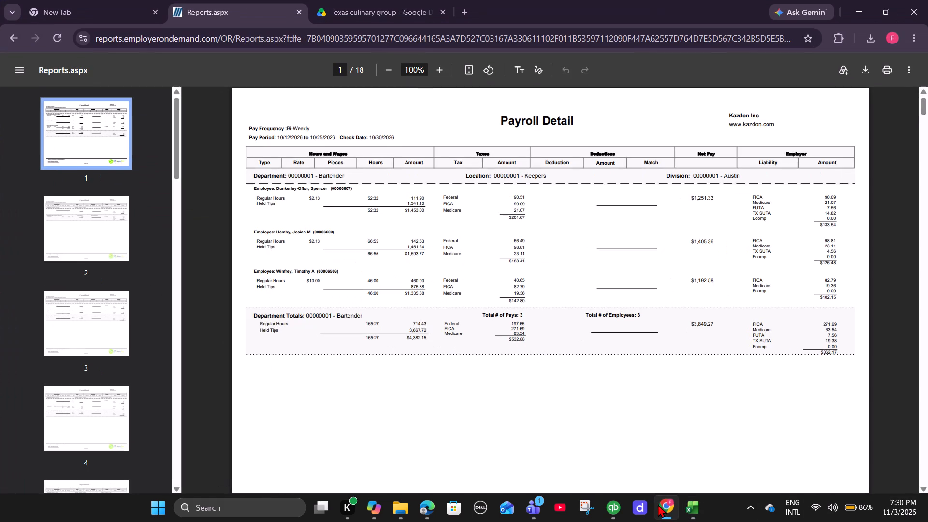
{"action": "left_click", "coordinate": [658, 504]}
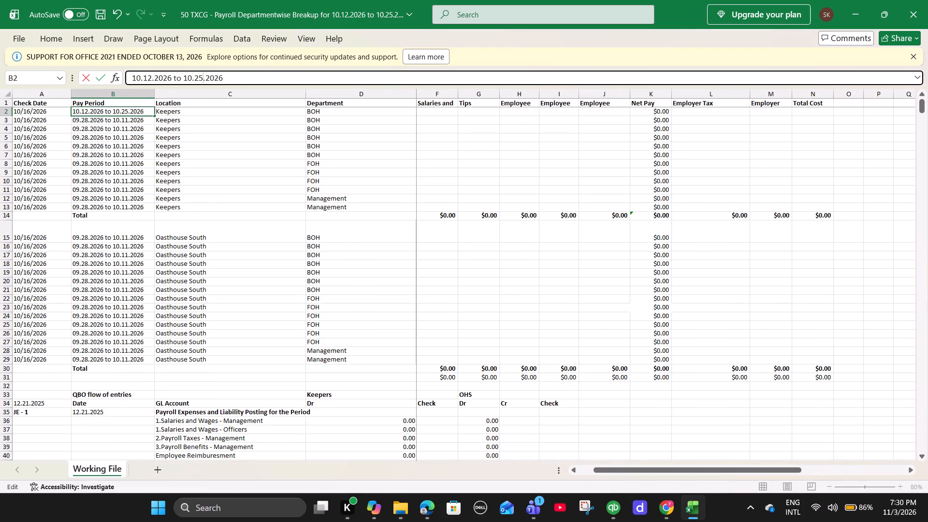
Fill the B2 pay period down through B13 so every Keepers row has the identical period 10.12.2026 to 10.25.2026.
{"action": "left_click_drag", "start_coordinate": [155, 115], "coordinate": [153, 203]}
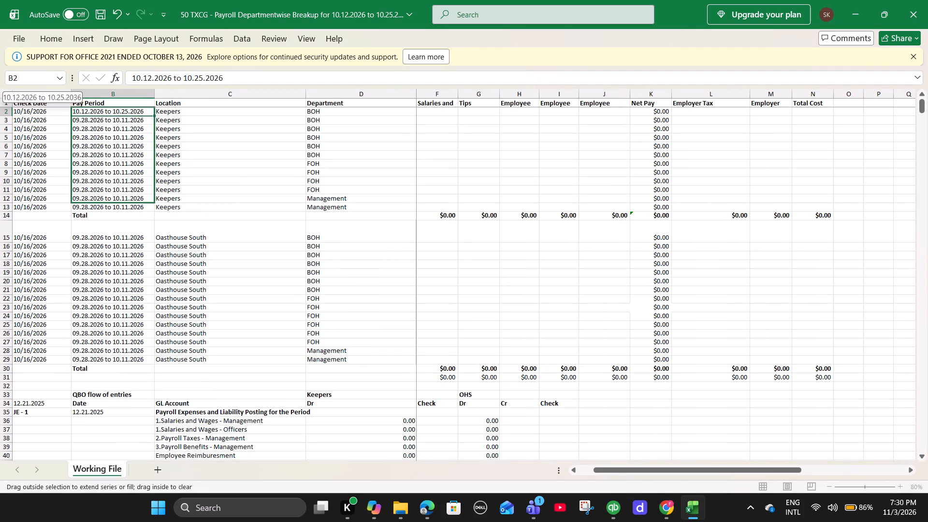
{"action": "left_click_drag", "start_coordinate": [153, 203], "coordinate": [153, 209]}
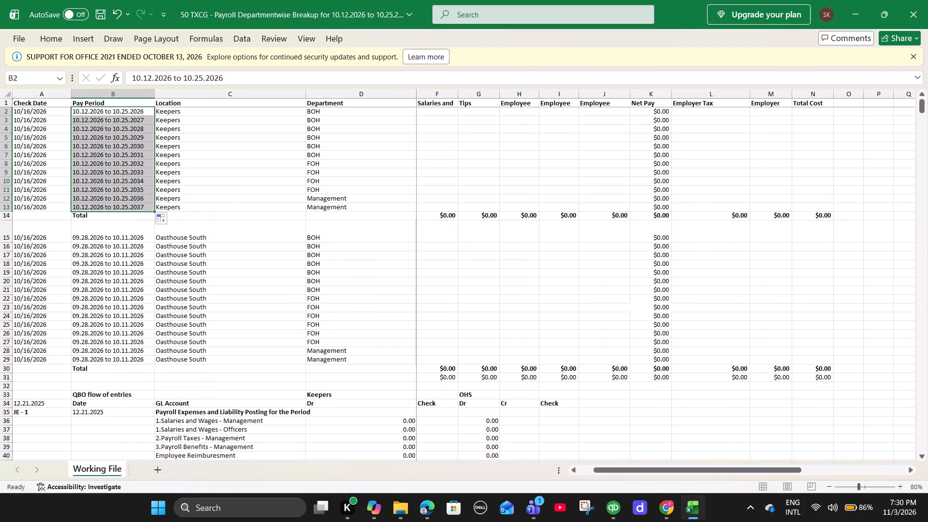
{"action": "key", "text": "ctrl+d"}
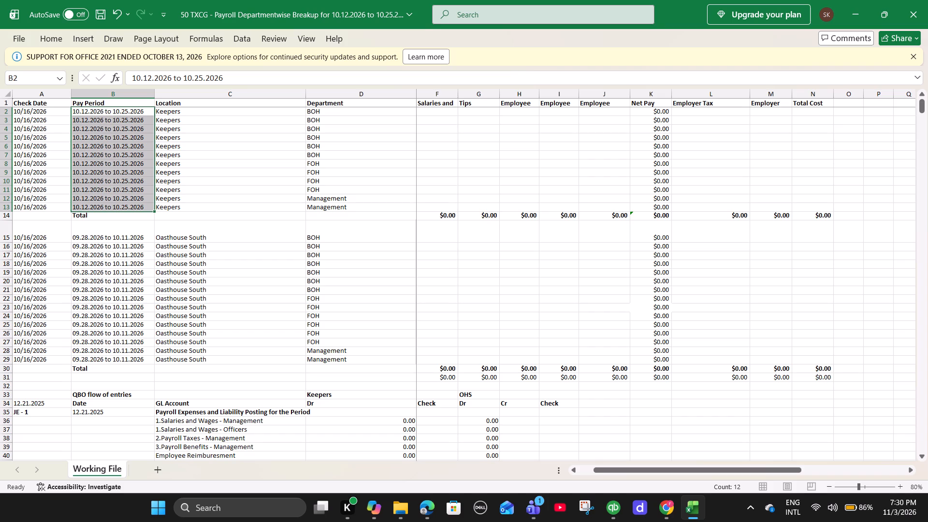
Copy the Keepers pay period into the Oasthouse South rows and fill B15:B29 with the identical 10.12.2026 to 10.25.2026.
{"action": "right_click", "coordinate": [115, 112]}
{"action": "left_click", "coordinate": [135, 160]}
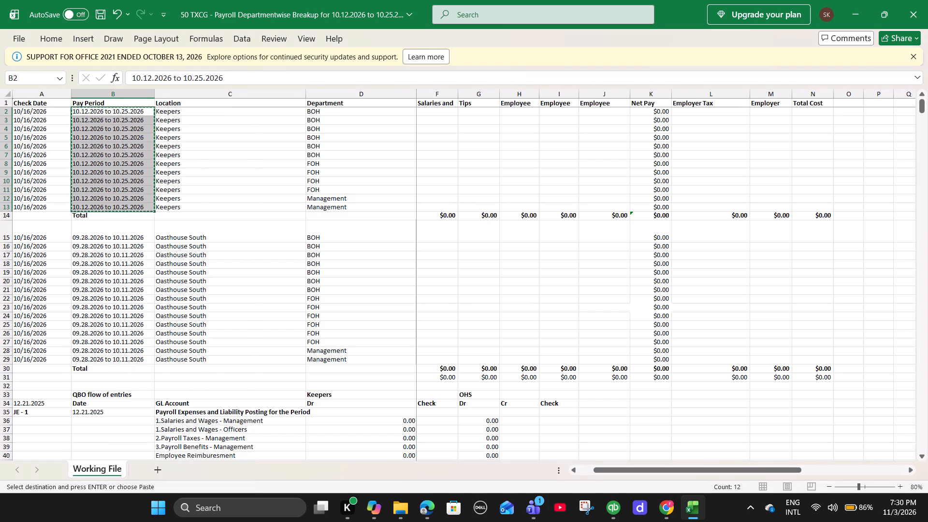
{"action": "left_click", "coordinate": [120, 236]}
{"action": "key", "text": "ctrl+v"}
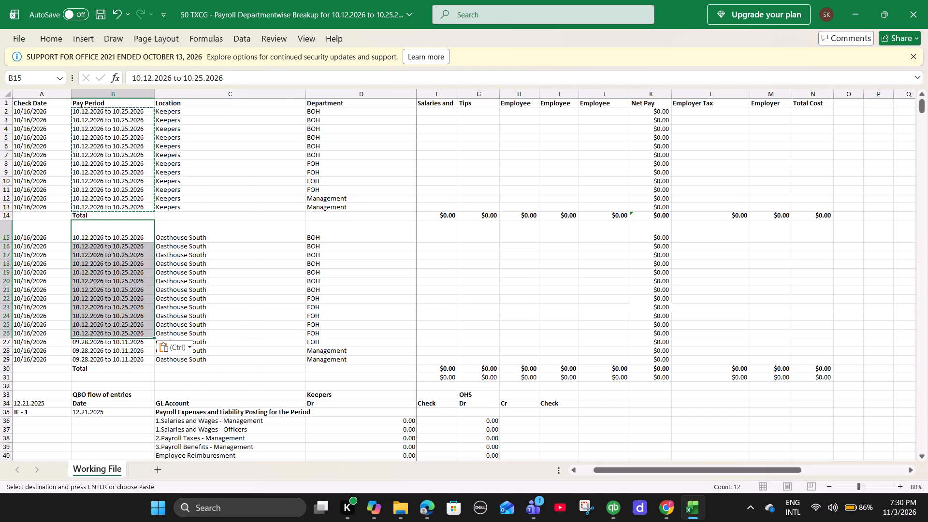
{"action": "left_click", "coordinate": [140, 291]}
{"action": "left_click", "coordinate": [125, 235]}
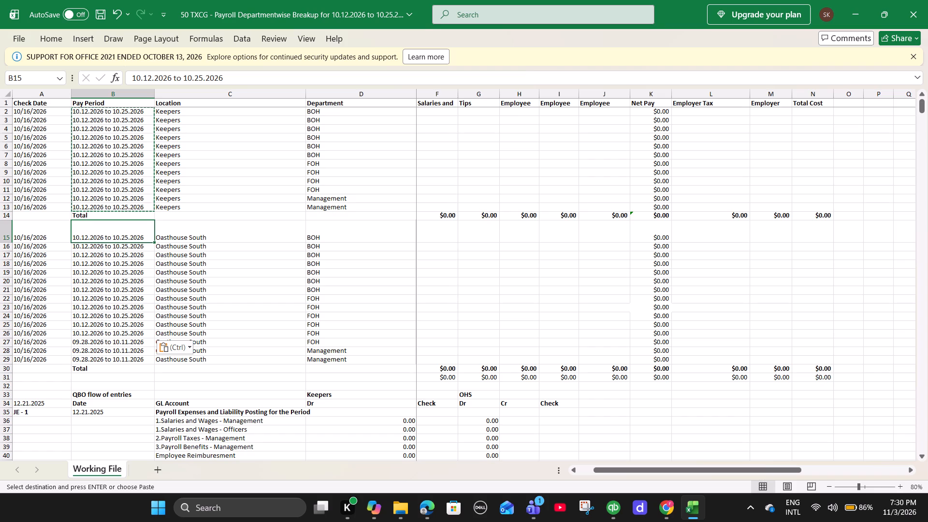
{"action": "left_click_drag", "start_coordinate": [154, 244], "coordinate": [151, 361]}
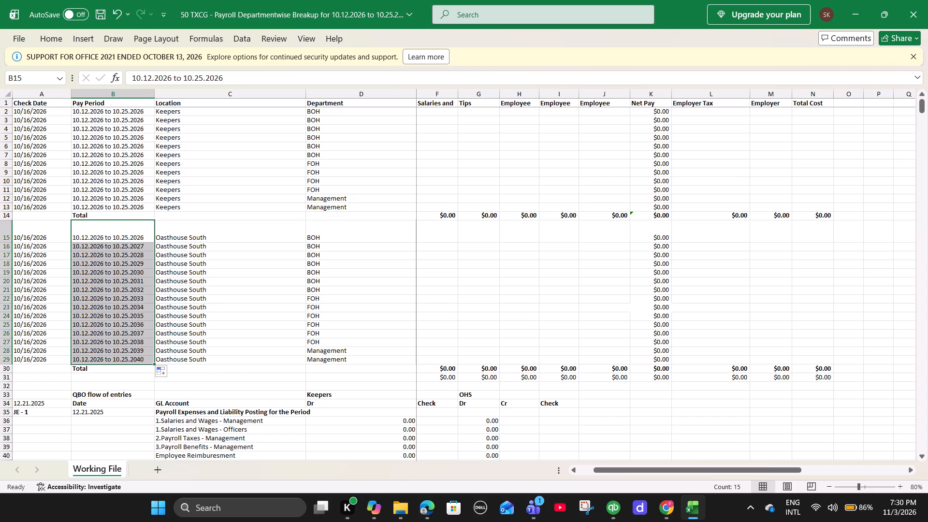
{"action": "key", "text": "ctrl+d"}
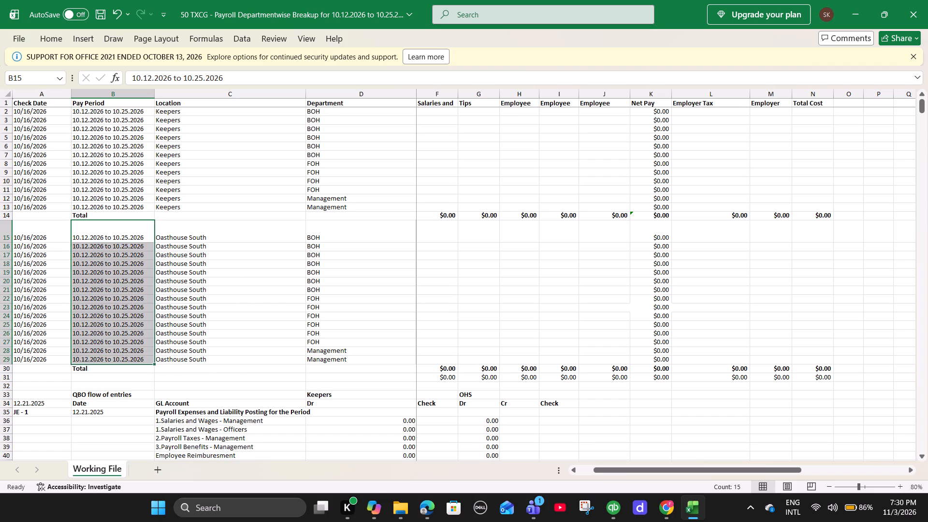
Check the report's check date in Chrome, set A2 to 10/30/2026, and fill the same date down the Keepers rows to A13.
{"action": "key", "text": "alt+Tab"}
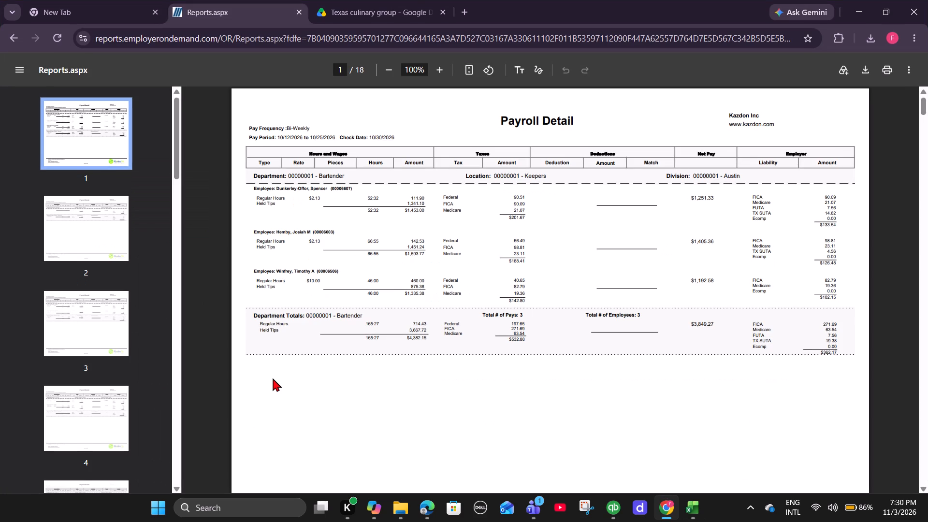
{"action": "key", "text": "alt+Tab"}
{"action": "left_click", "coordinate": [31, 112]}
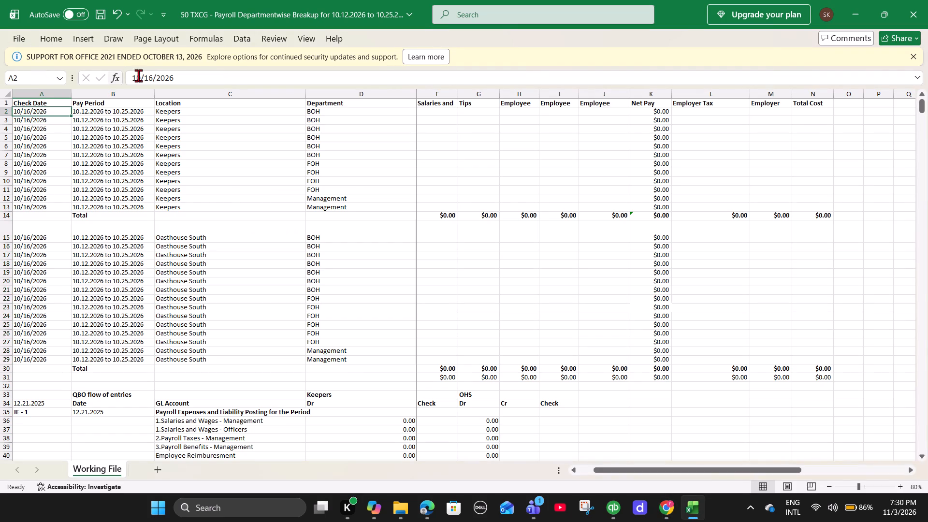
{"action": "left_click", "coordinate": [152, 77]}
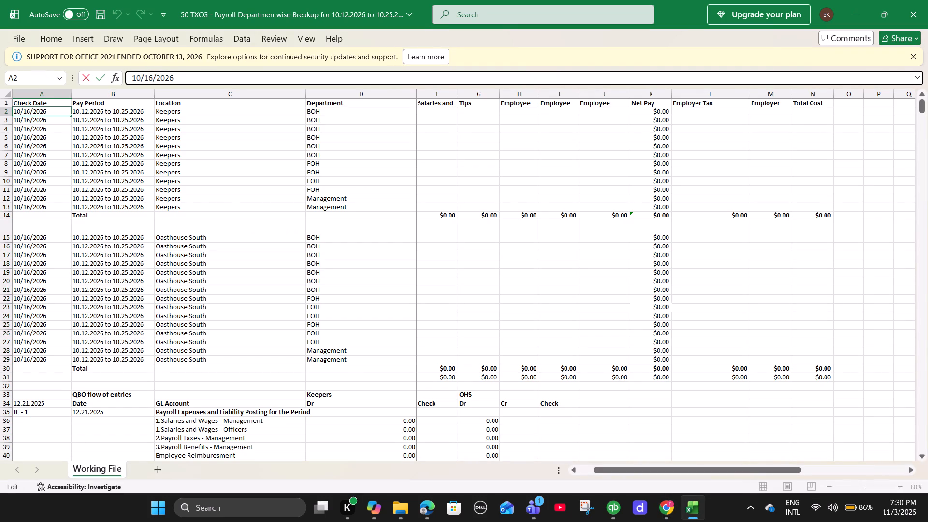
{"action": "key", "text": "BackSpace"}
{"action": "key", "text": "BackSpace"}
{"action": "type", "text": "30"}
{"action": "left_click_drag", "start_coordinate": [71, 114], "coordinate": [69, 194]}
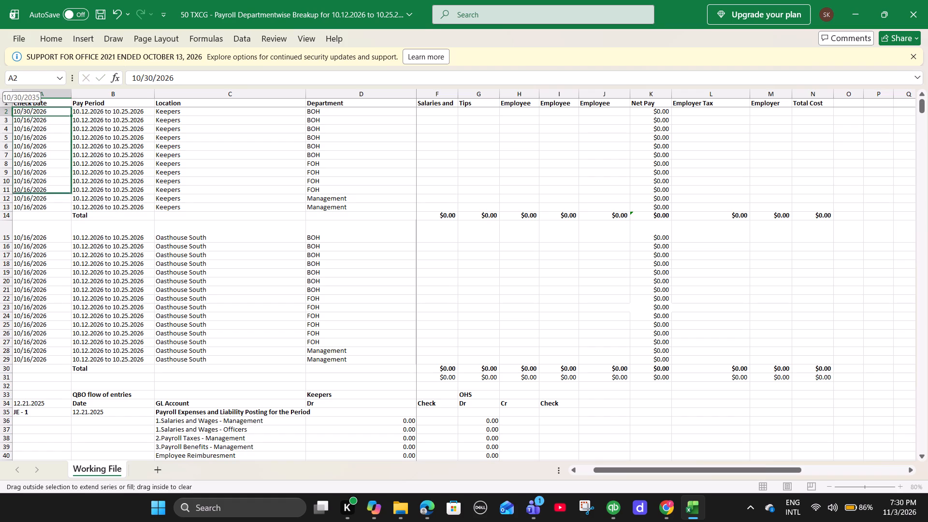
{"action": "left_click_drag", "start_coordinate": [69, 194], "coordinate": [69, 208]}
{"action": "key", "text": "ctrl+d"}
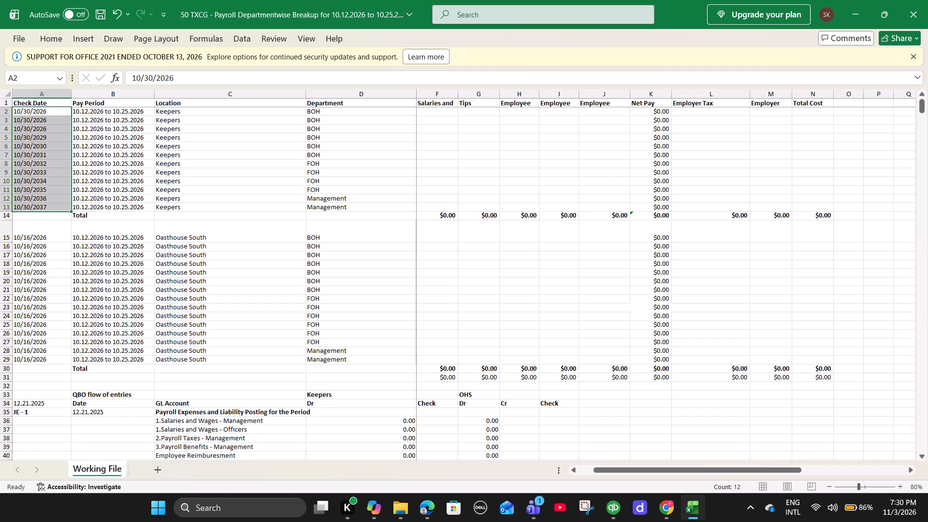
Copy the Keepers check date into the Oasthouse South rows and fill A15:A29 with the identical date 10/30/2026.
{"action": "right_click", "coordinate": [26, 112]}
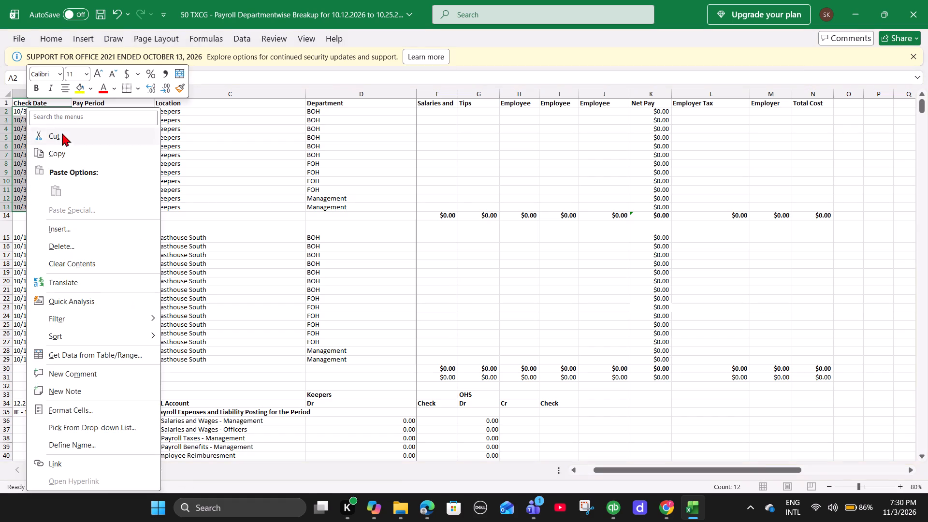
{"action": "left_click", "coordinate": [63, 147]}
{"action": "left_click", "coordinate": [45, 239]}
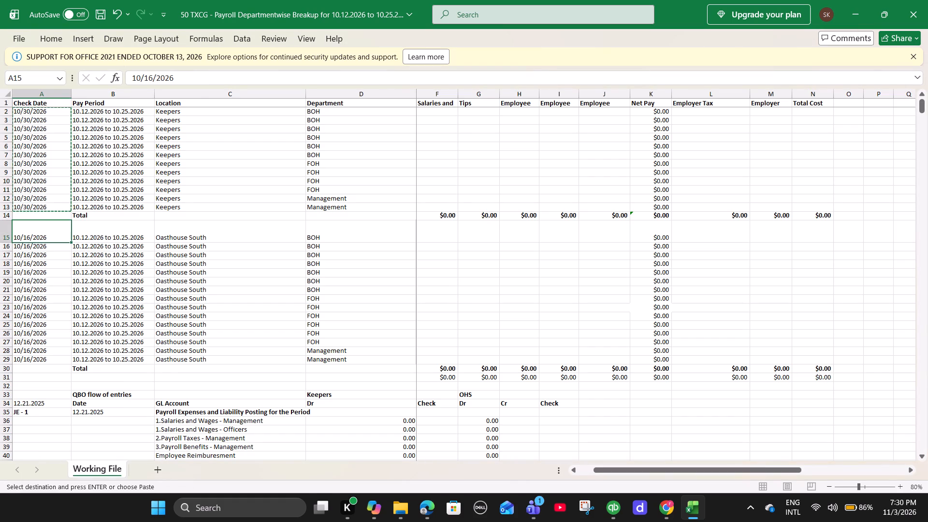
{"action": "key", "text": "ctrl+v"}
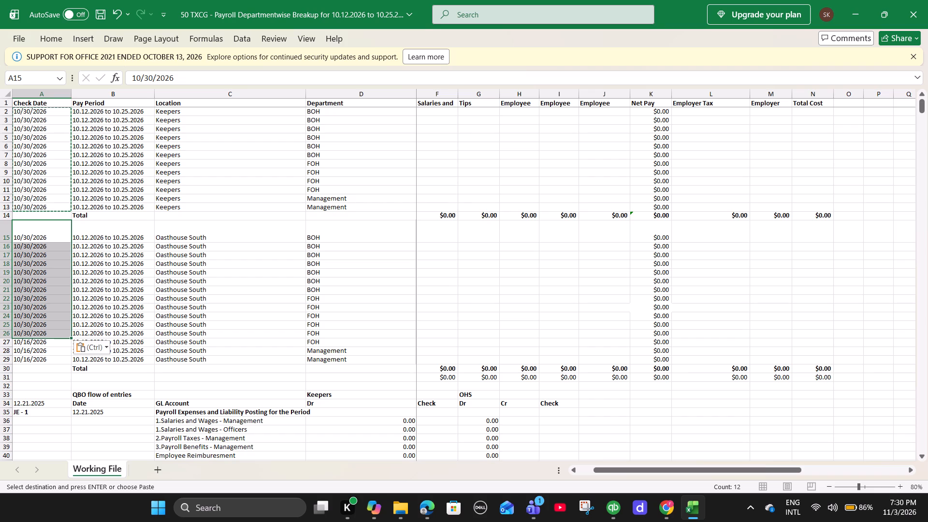
{"action": "left_click", "coordinate": [43, 304]}
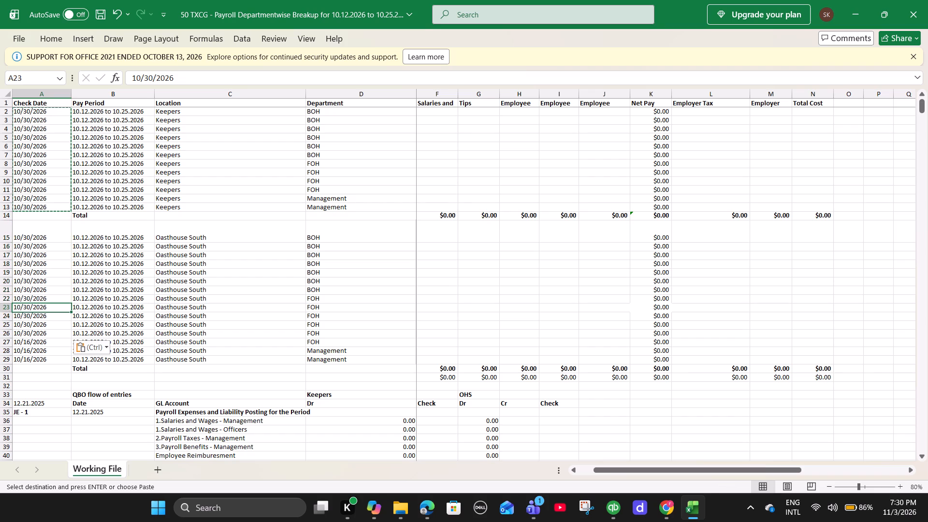
{"action": "left_click", "coordinate": [42, 240]}
{"action": "left_click_drag", "start_coordinate": [69, 241], "coordinate": [81, 359]}
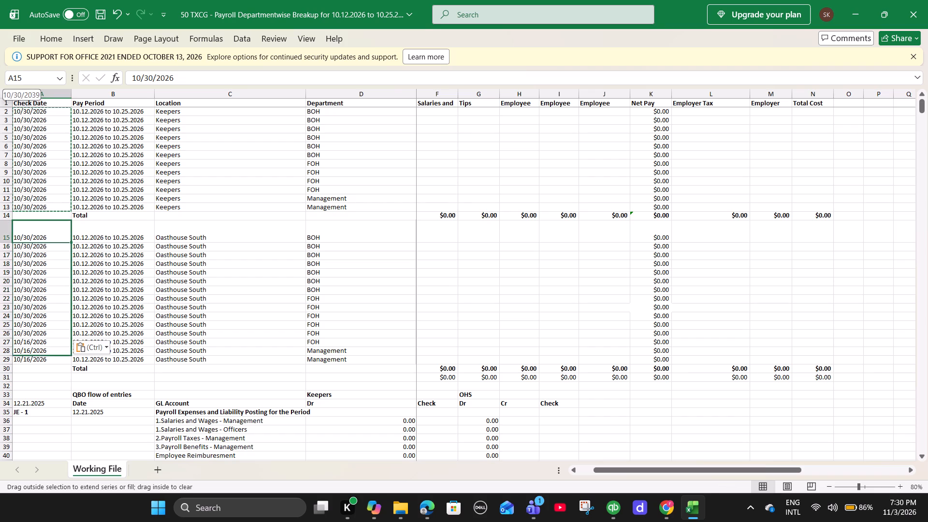
{"action": "left_click_drag", "start_coordinate": [81, 359], "coordinate": [81, 360]}
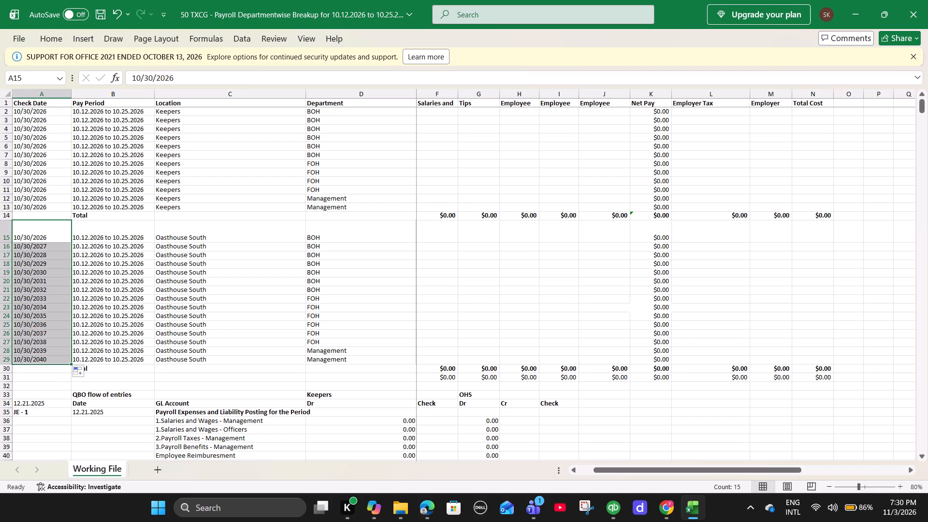
{"action": "key", "text": "ctrl+d"}
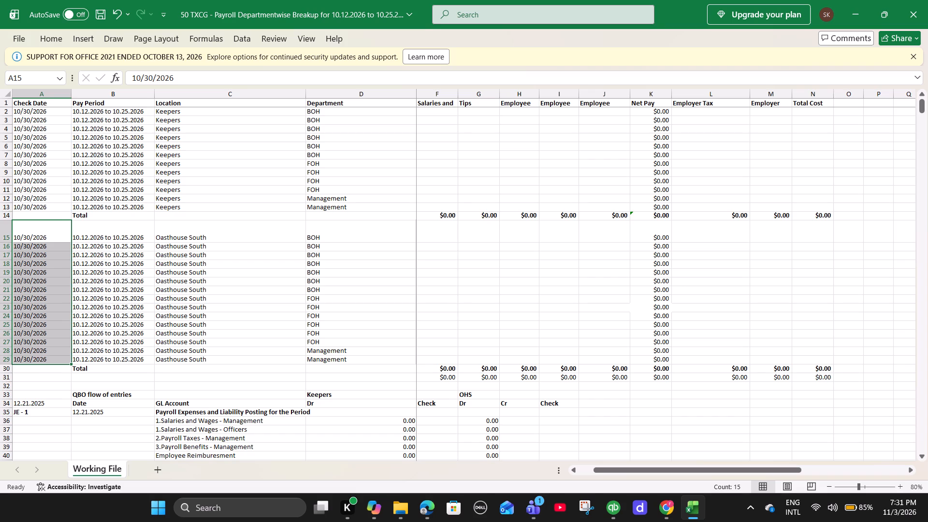
Examine the Keepers Bartender department's wages, tips, taxes and totals in the Payroll Detail report in Chrome, and return to the workbook.
{"action": "scroll", "coordinate": [559, 179], "scroll_direction": "up", "scroll_amount": 3}
{"action": "key", "text": "alt+Tab"}
{"action": "scroll", "coordinate": [345, 239], "scroll_direction": "down", "scroll_amount": 1}
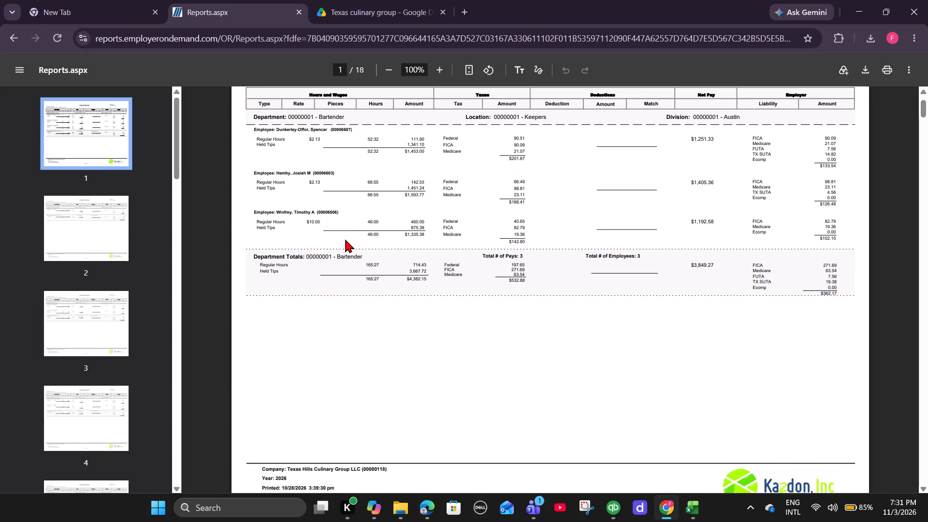
{"action": "scroll", "coordinate": [345, 239], "scroll_direction": "up", "scroll_amount": 1}
{"action": "scroll", "coordinate": [345, 239], "scroll_direction": "down", "scroll_amount": 1}
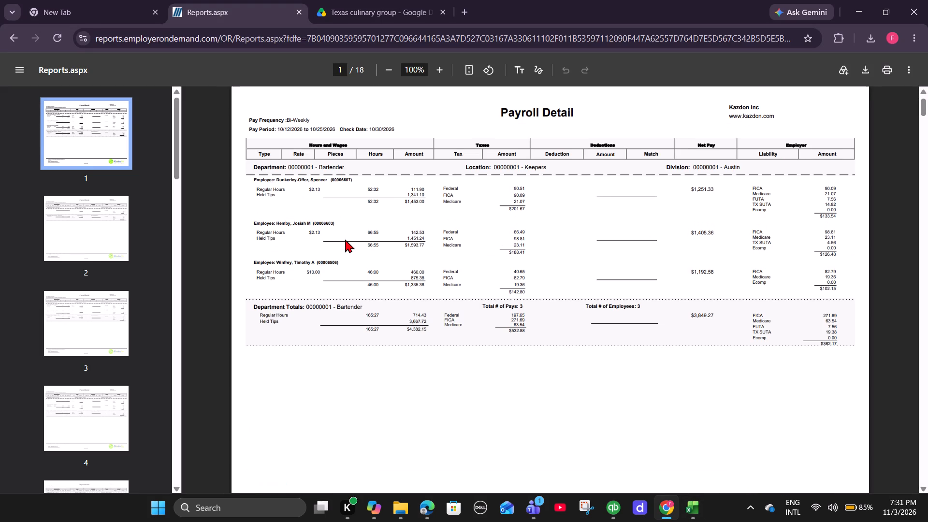
{"action": "scroll", "coordinate": [345, 239], "scroll_direction": "down", "scroll_amount": 2}
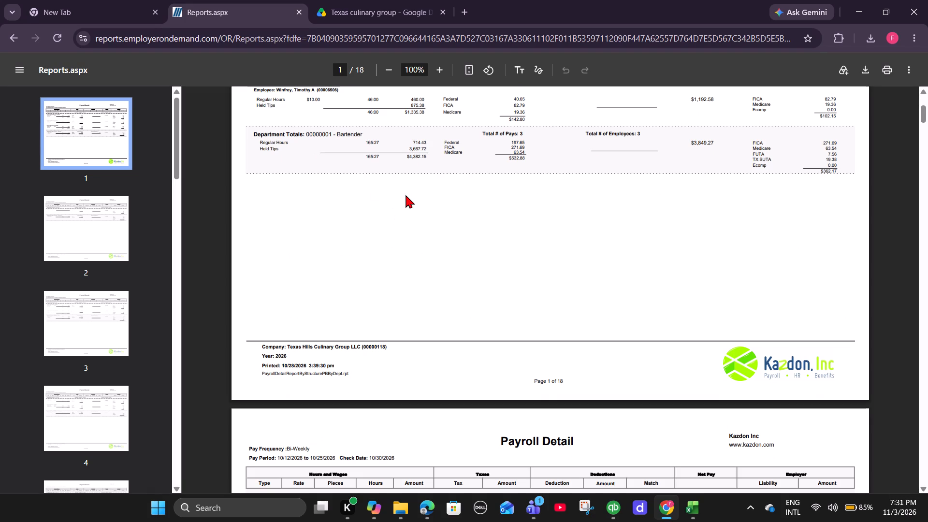
{"action": "key", "text": "alt+Tab"}
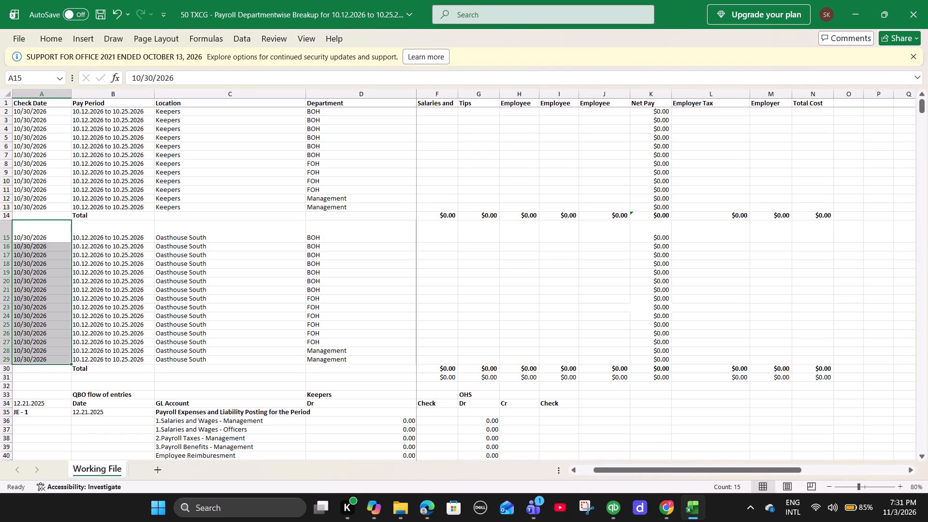
Enter the Keepers Bartender gross amount 4382.15 from the Chrome Payroll Detail report into Salaries cell F11 of the workbook.
{"action": "scroll", "coordinate": [400, 166], "scroll_direction": "up", "scroll_amount": 1}
{"action": "left_click_drag", "start_coordinate": [615, 475], "coordinate": [582, 478]}
{"action": "scroll", "coordinate": [437, 359], "scroll_direction": "up", "scroll_amount": 1}
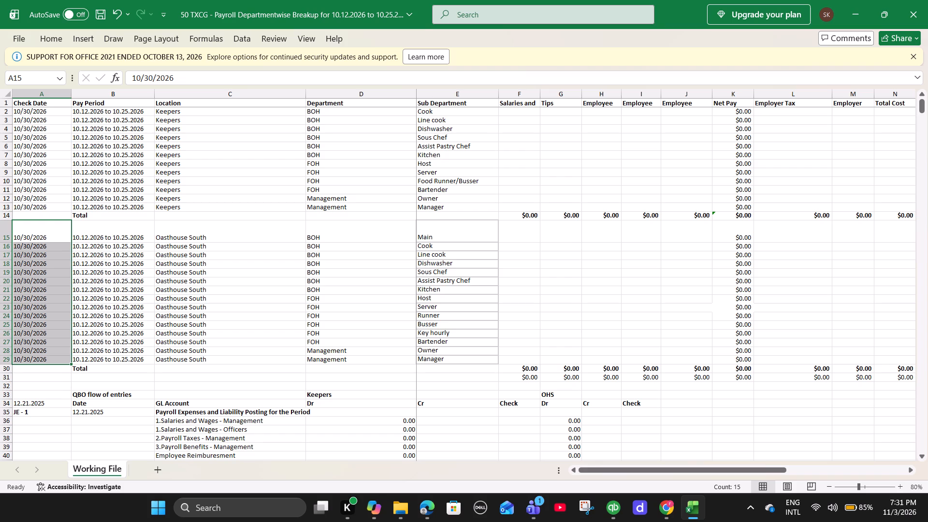
{"action": "key", "text": "alt+Tab"}
{"action": "scroll", "coordinate": [454, 255], "scroll_direction": "up", "scroll_amount": 1}
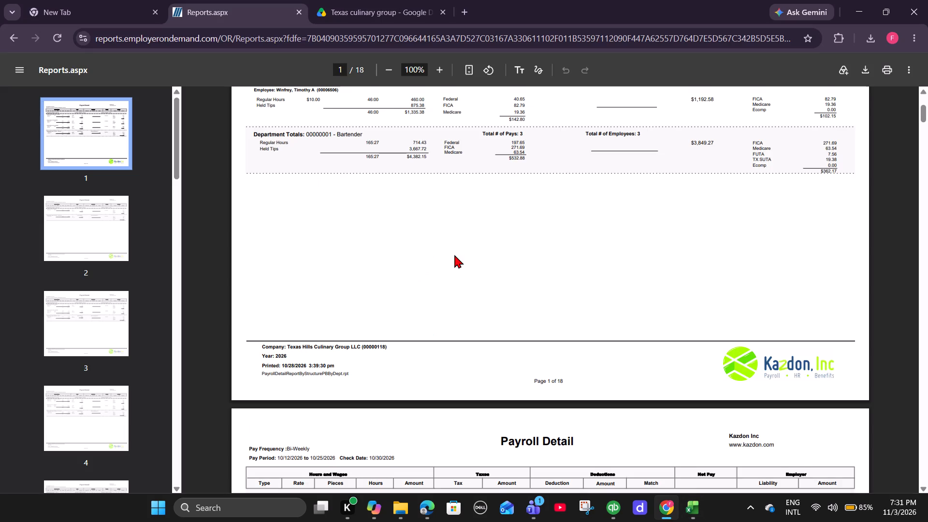
{"action": "key", "text": "alt+Tab"}
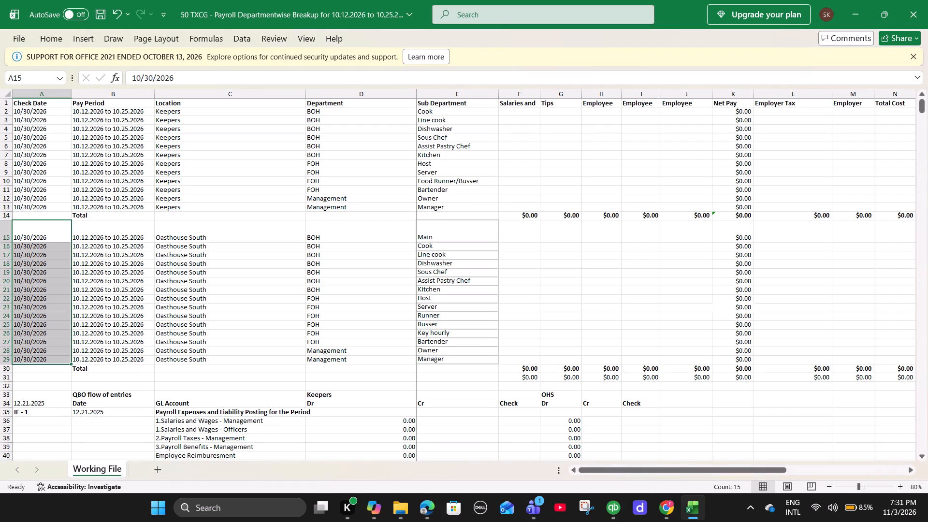
{"action": "left_click", "coordinate": [515, 190]}
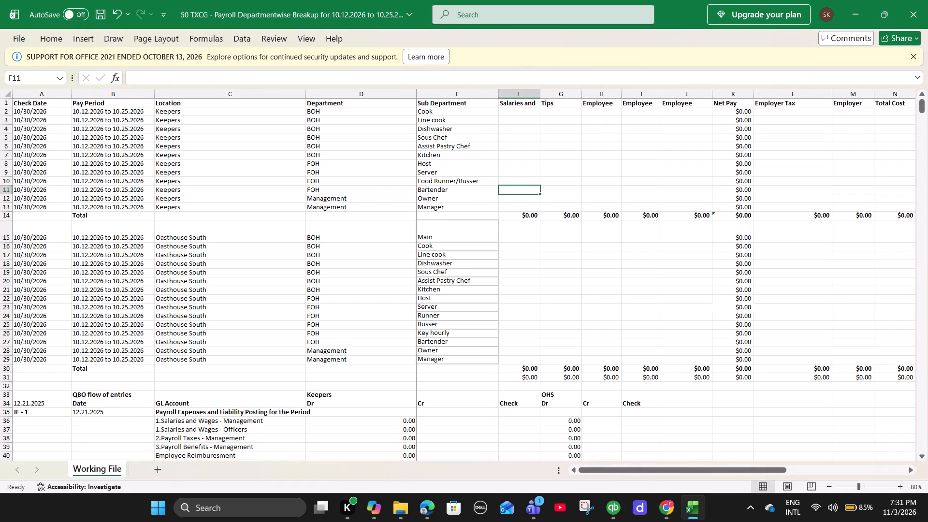
{"action": "key", "text": "alt+Tab"}
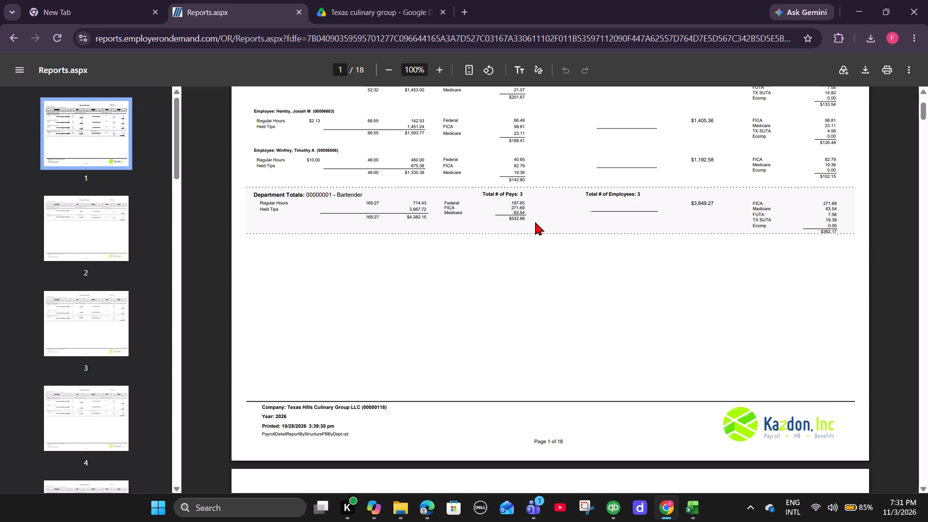
{"action": "key", "text": "alt+Tab"}
{"action": "type", "text": "4382.15"}
{"action": "key", "text": "Right"}
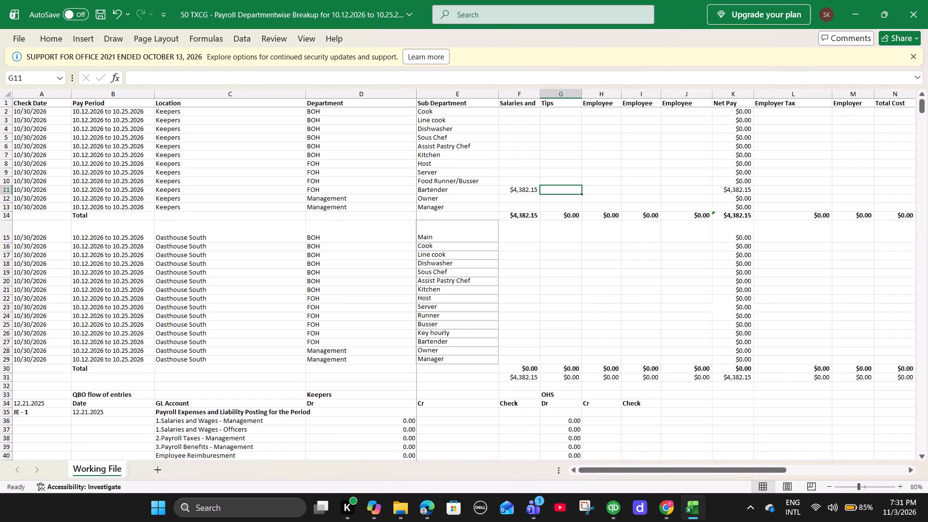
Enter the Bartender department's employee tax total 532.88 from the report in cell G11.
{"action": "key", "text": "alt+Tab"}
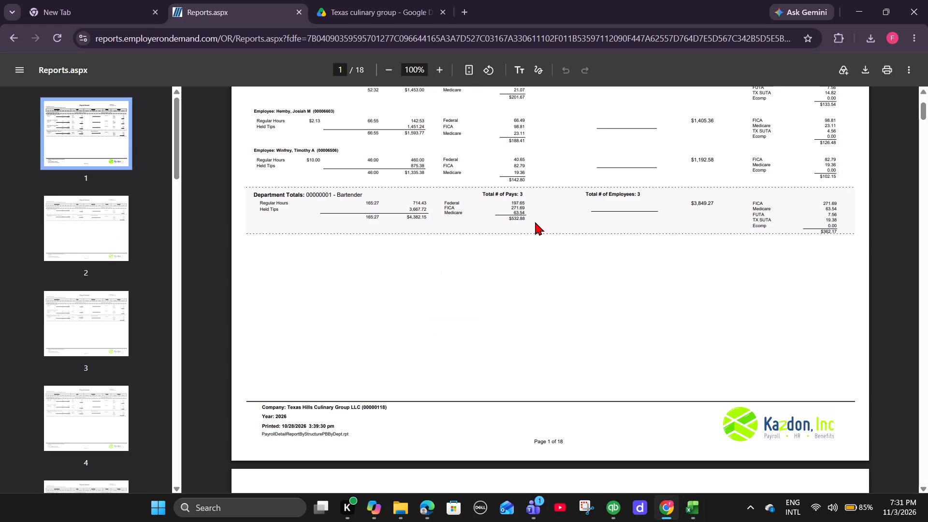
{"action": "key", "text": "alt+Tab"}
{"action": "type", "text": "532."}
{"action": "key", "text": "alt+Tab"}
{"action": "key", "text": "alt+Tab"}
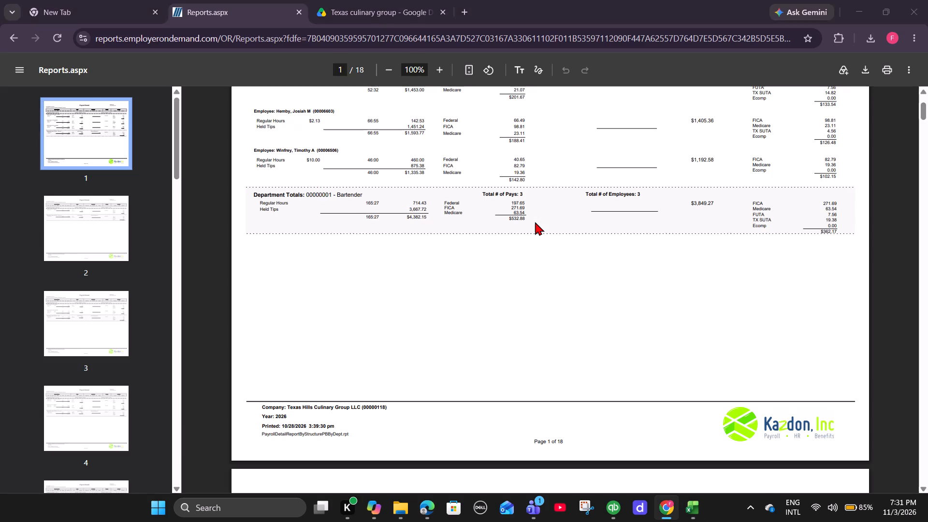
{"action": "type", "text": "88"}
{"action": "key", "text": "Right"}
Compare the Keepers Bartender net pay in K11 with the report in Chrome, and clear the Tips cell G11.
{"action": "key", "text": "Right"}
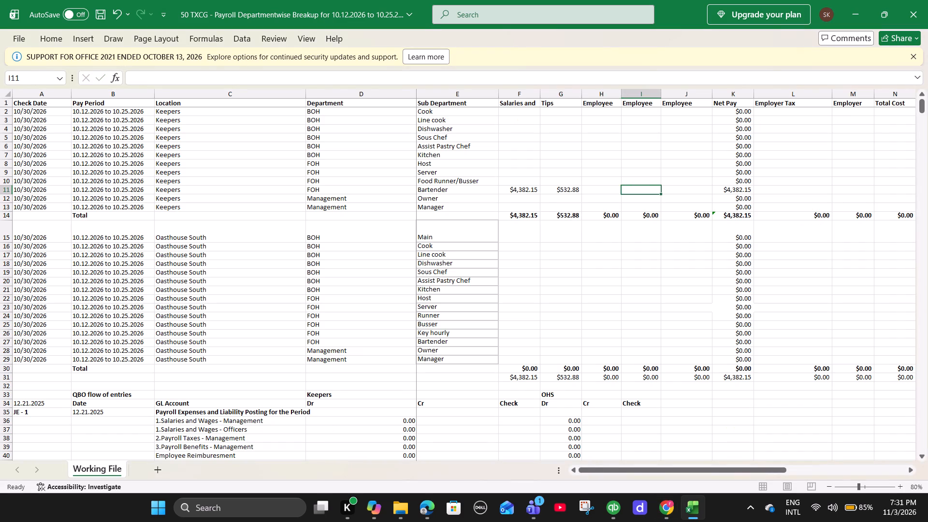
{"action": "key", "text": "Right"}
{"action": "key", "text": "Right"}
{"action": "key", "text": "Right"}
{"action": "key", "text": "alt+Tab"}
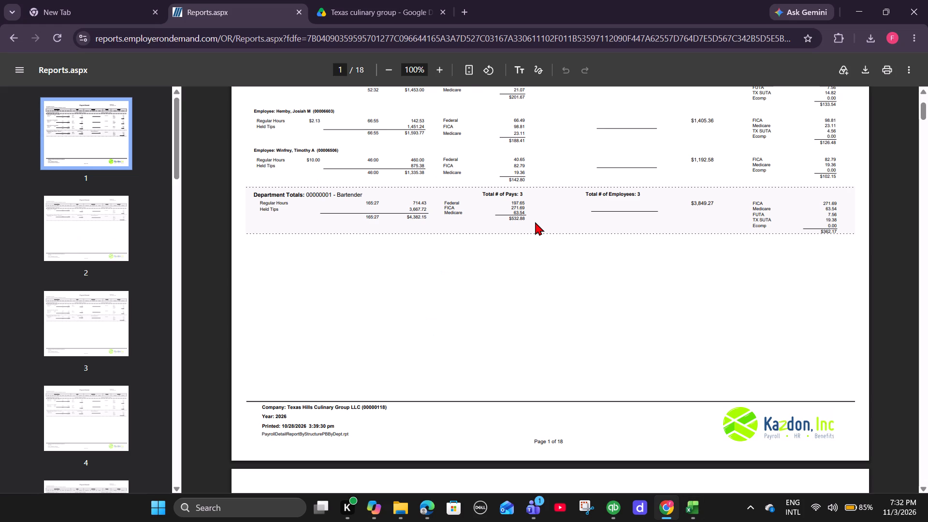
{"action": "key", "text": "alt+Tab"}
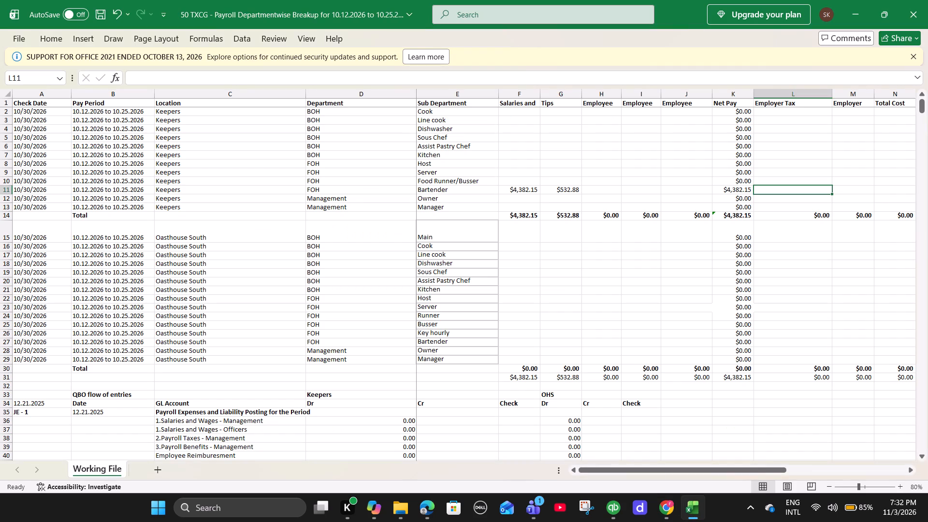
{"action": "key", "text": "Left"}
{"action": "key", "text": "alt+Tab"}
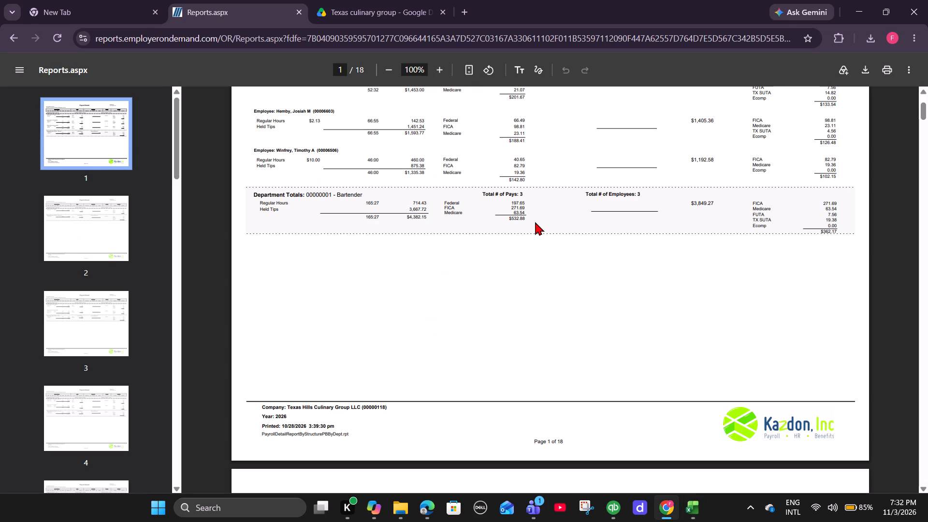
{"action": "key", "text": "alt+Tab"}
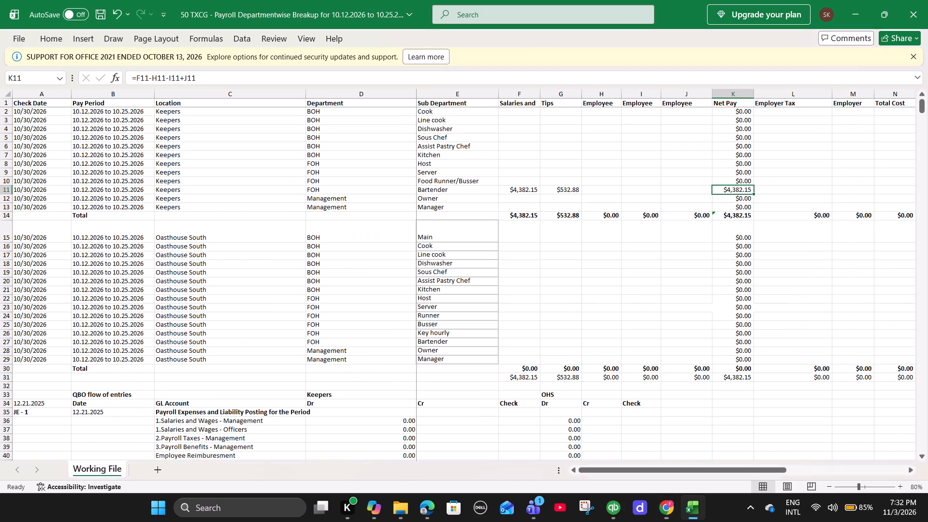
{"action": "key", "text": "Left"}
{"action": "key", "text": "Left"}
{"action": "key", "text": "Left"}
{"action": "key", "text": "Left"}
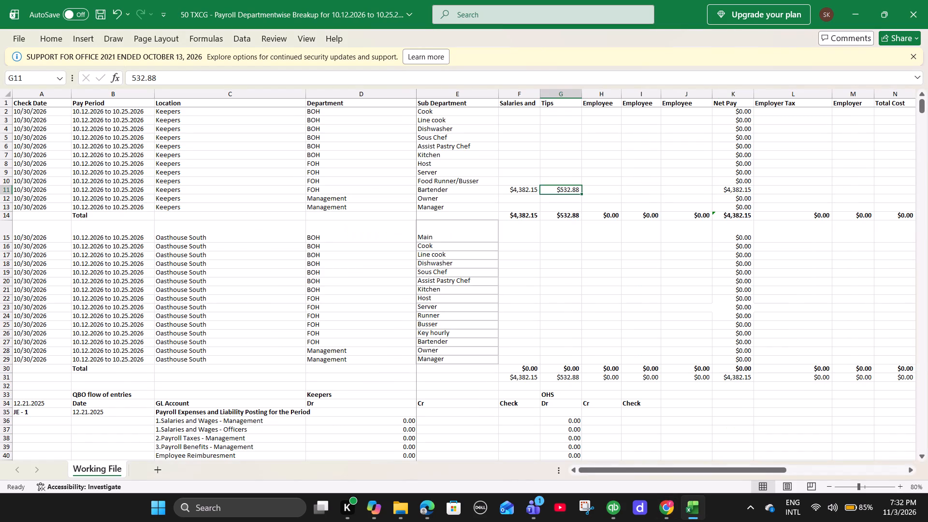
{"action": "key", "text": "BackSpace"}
Enter the Keepers Bartender employee tax total 532.88 from the report in cell H11.
{"action": "key", "text": "Right"}
{"action": "type", "text": "532."}
{"action": "key", "text": "alt+Tab"}
{"action": "key", "text": "alt+Tab"}
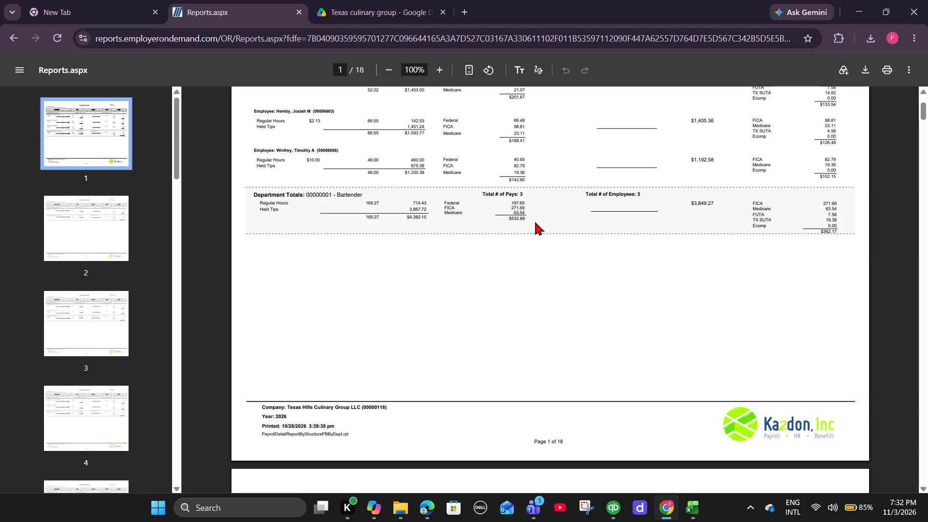
{"action": "type", "text": "88"}
{"action": "key", "text": "Right"}
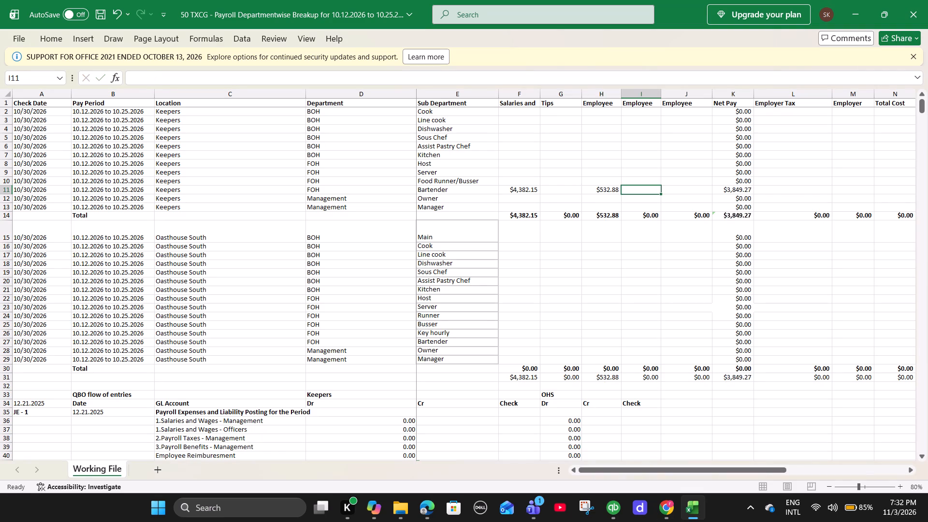
Enter the Keepers Bartender employer liability total 362.17 from the report in Employer Tax cell L11.
{"action": "key", "text": "Right"}
{"action": "key", "text": "Right"}
{"action": "key", "text": "Right"}
{"action": "key", "text": "alt+Tab"}
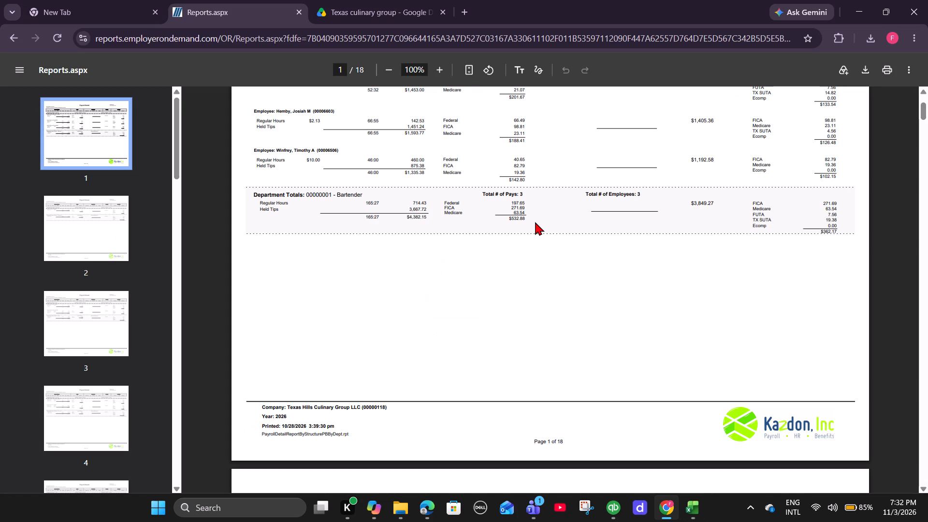
{"action": "key", "text": "alt+Tab"}
{"action": "type", "text": "362.17"}
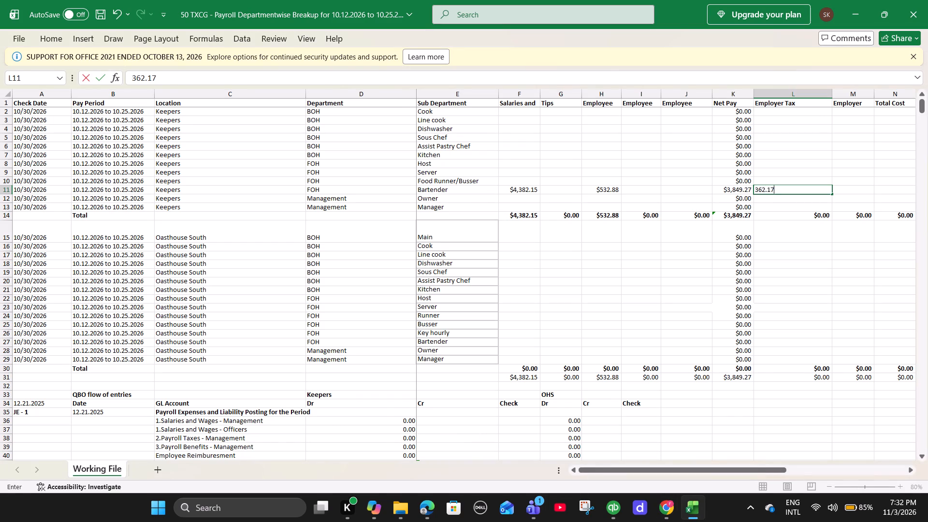
{"action": "key", "text": "Right"}
Find the Keepers Dishwasher totals in the Chrome report and enter the gross amount 1149.90 in Salaries cell F4.
{"action": "key", "text": "alt+Tab"}
{"action": "scroll", "coordinate": [541, 228], "scroll_direction": "down", "scroll_amount": 6}
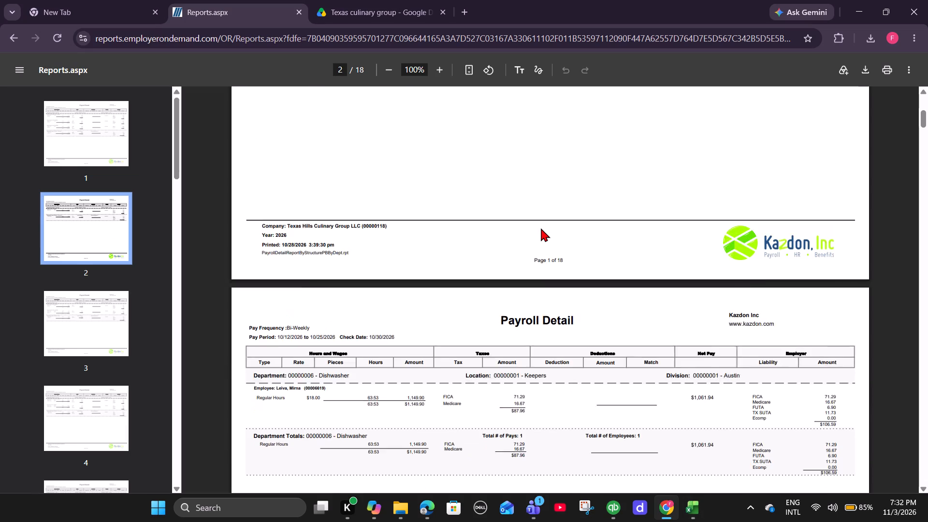
{"action": "scroll", "coordinate": [541, 228], "scroll_direction": "down", "scroll_amount": 2}
{"action": "key", "text": "alt+Tab"}
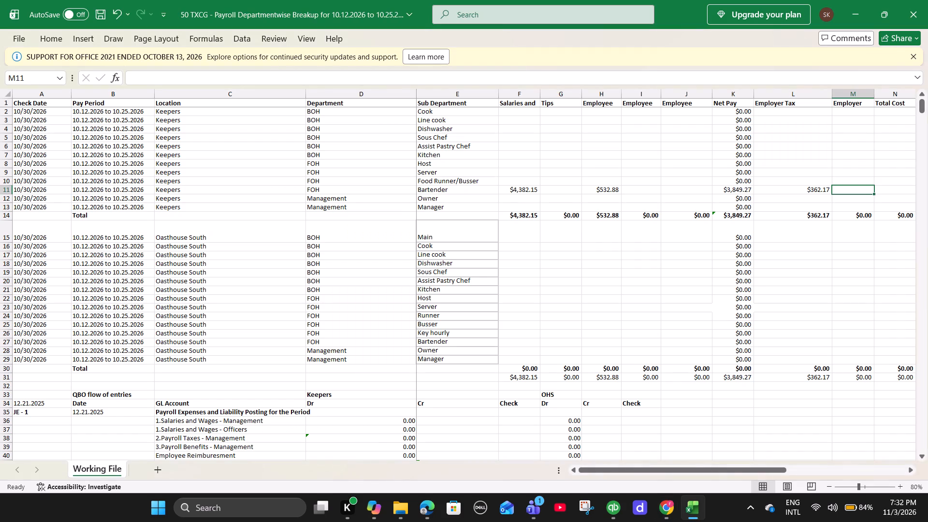
{"action": "scroll", "coordinate": [498, 193], "scroll_direction": "up", "scroll_amount": 1}
{"action": "left_click", "coordinate": [511, 129]}
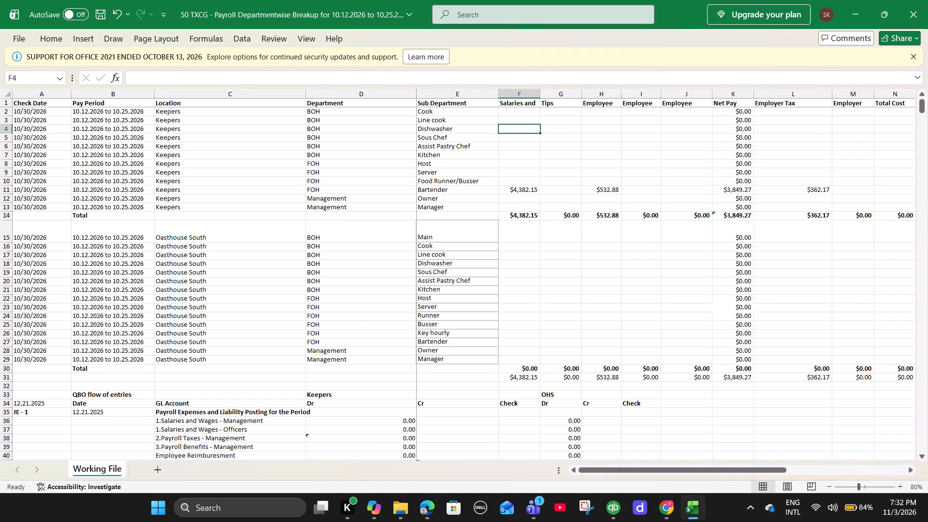
{"action": "key", "text": "alt+Tab"}
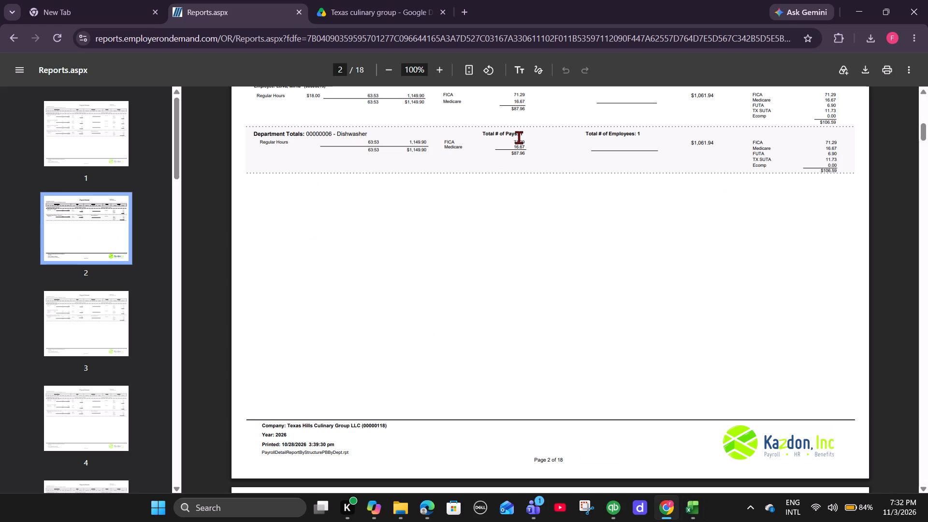
{"action": "key", "text": "alt+Tab"}
{"action": "type", "text": "1149.90"}
{"action": "key", "text": "Right"}
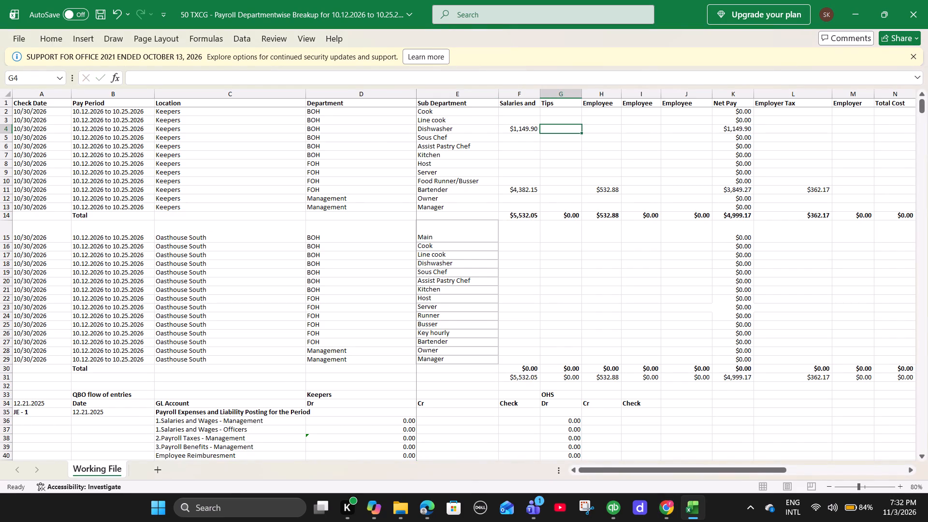
Enter the Keepers Dishwasher employee tax total 87.96 from the report in cell H4.
{"action": "key", "text": "alt+Tab"}
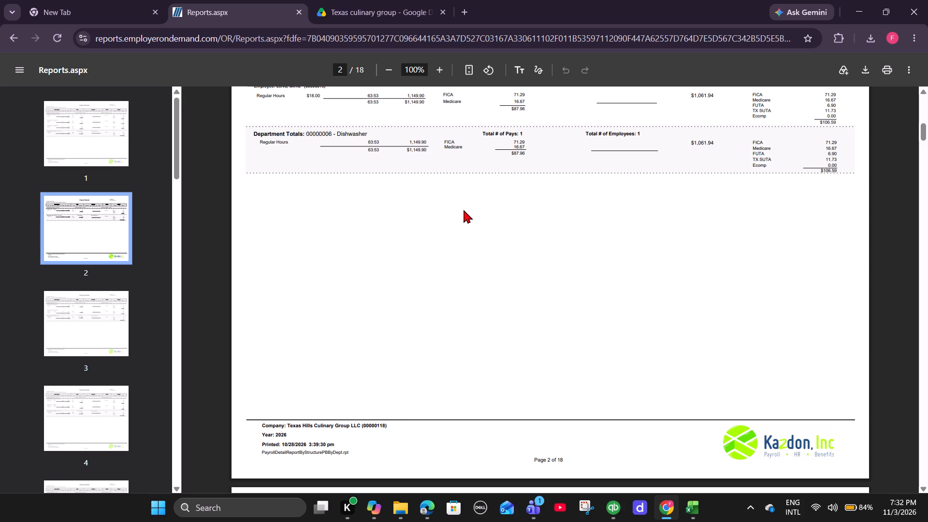
{"action": "key", "text": "alt+Tab"}
{"action": "key", "text": "alt+Tab"}
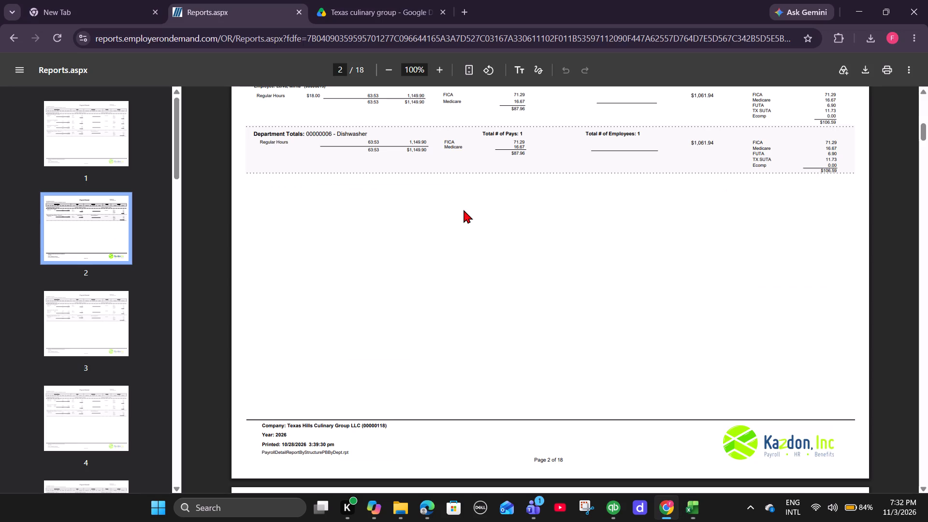
{"action": "key", "text": "alt+Tab"}
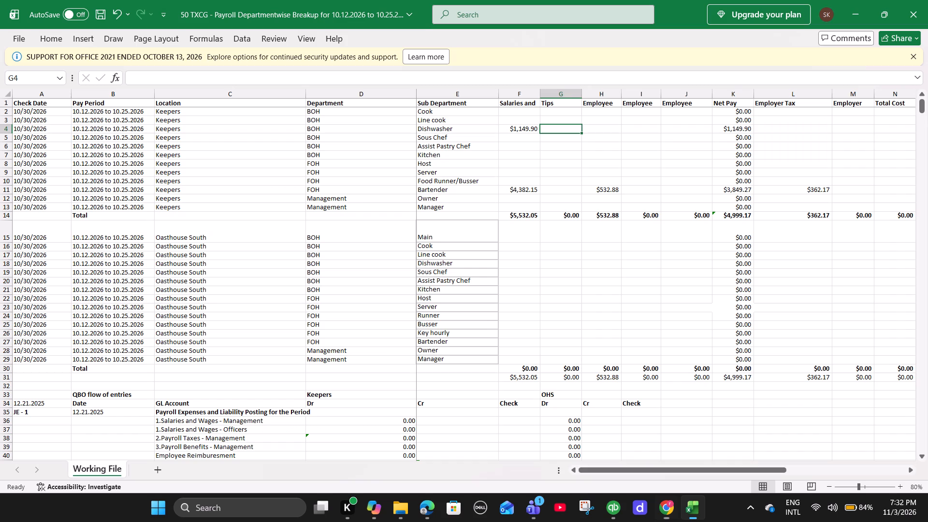
{"action": "key", "text": "Right"}
{"action": "type", "text": "87.96"}
{"action": "key", "text": "Right"}
Enter the Keepers Dishwasher employer liability total 106.59 from the report in Employer Tax cell L4.
{"action": "key", "text": "alt+Tab"}
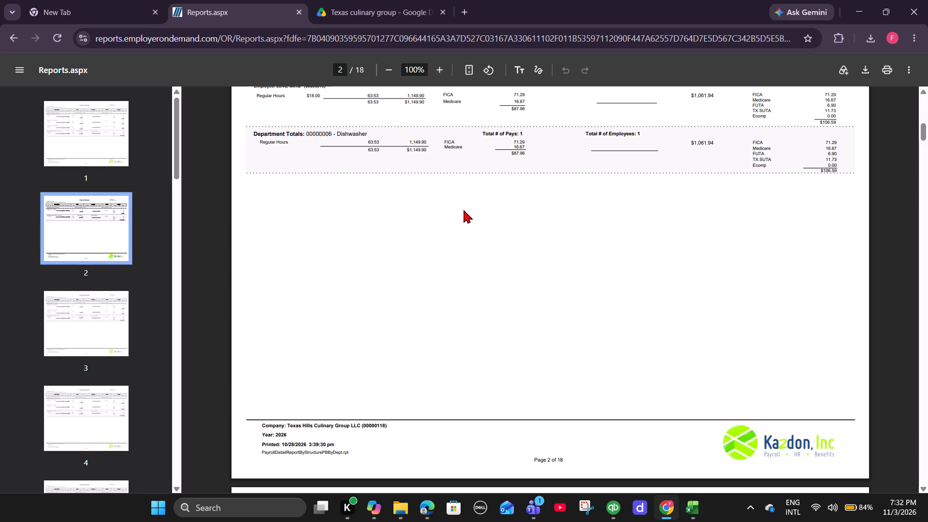
{"action": "key", "text": "alt+Tab"}
{"action": "key", "text": "Right"}
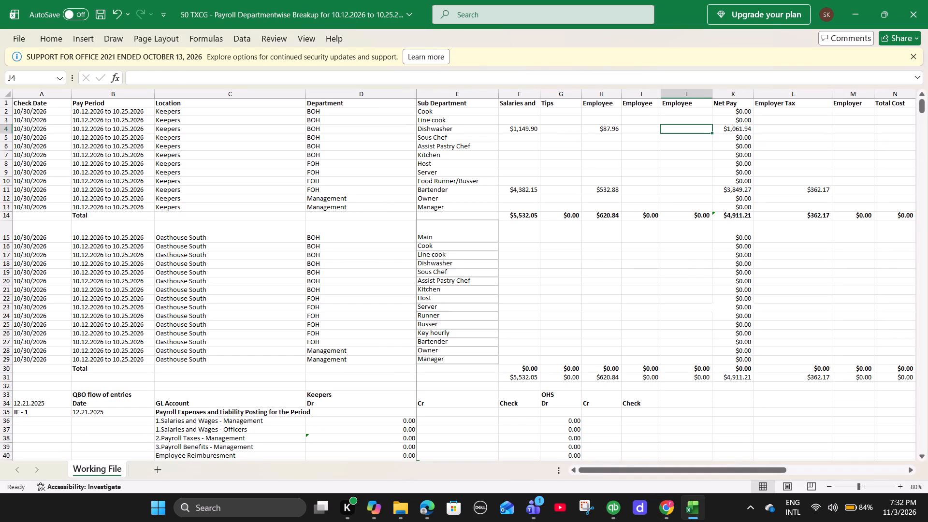
{"action": "key", "text": "Right"}
{"action": "key", "text": "Right"}
{"action": "type", "text": "106.59"}
{"action": "key", "text": "Right"}
Find the Keepers Host totals in the Chrome report and enter the gross amount 800.28 in Salaries cell F8.
{"action": "key", "text": "alt+Tab"}
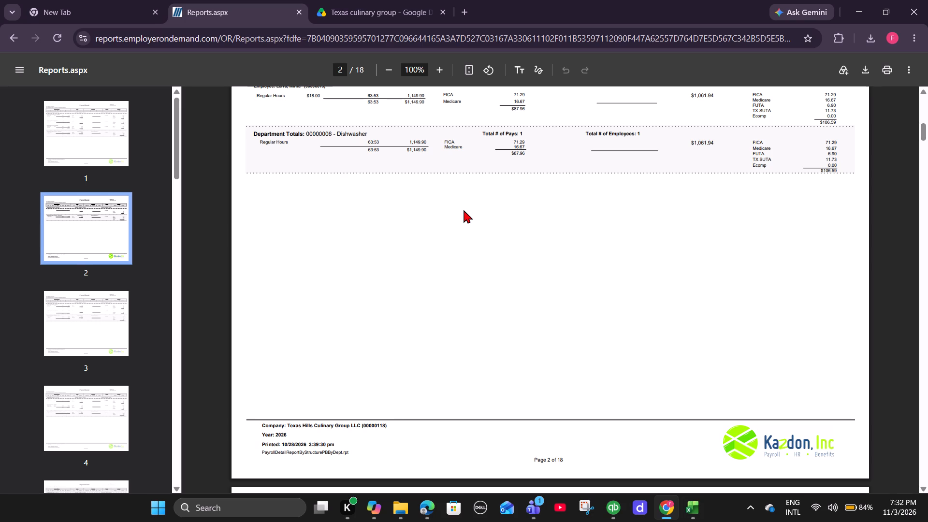
{"action": "scroll", "coordinate": [464, 210], "scroll_direction": "down", "scroll_amount": 7}
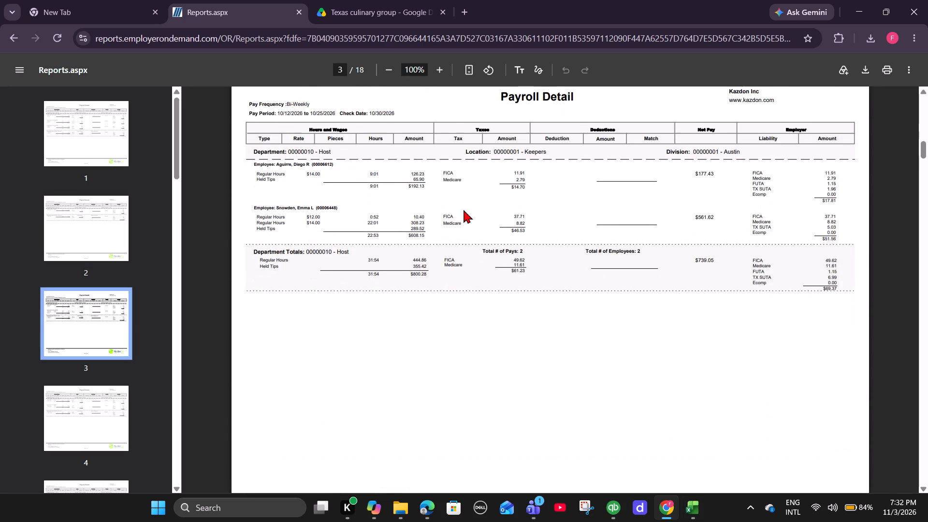
{"action": "scroll", "coordinate": [464, 210], "scroll_direction": "down", "scroll_amount": 2}
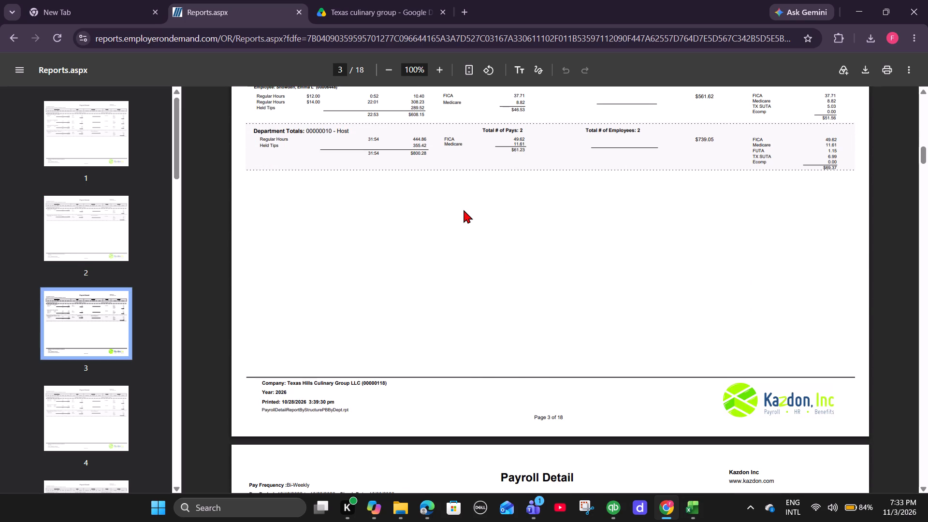
{"action": "key", "text": "alt+Tab"}
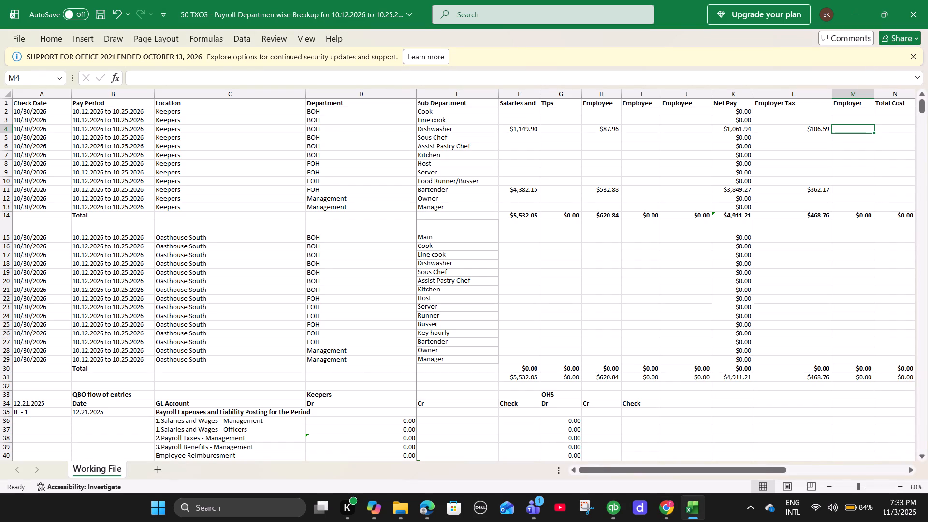
{"action": "left_click", "coordinate": [512, 167]}
{"action": "key", "text": "alt+Tab"}
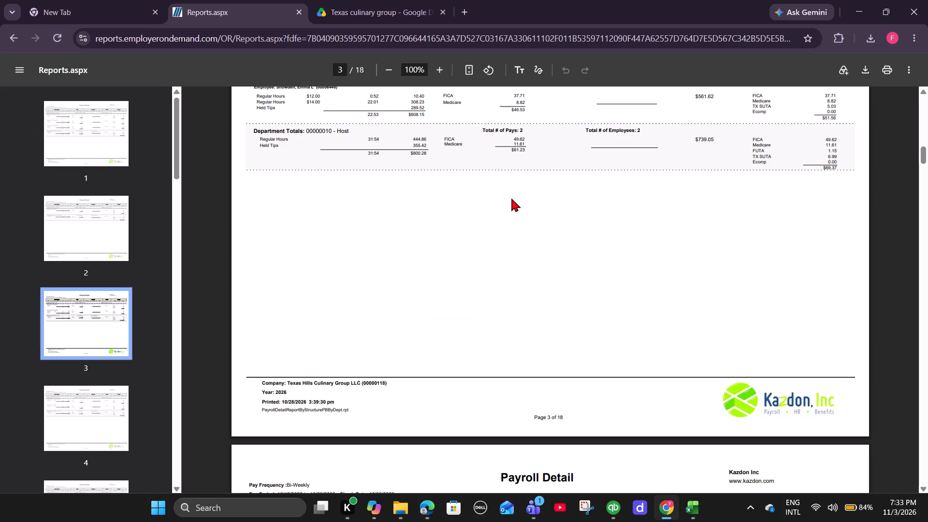
{"action": "key", "text": "alt+Tab"}
{"action": "type", "text": "800.28"}
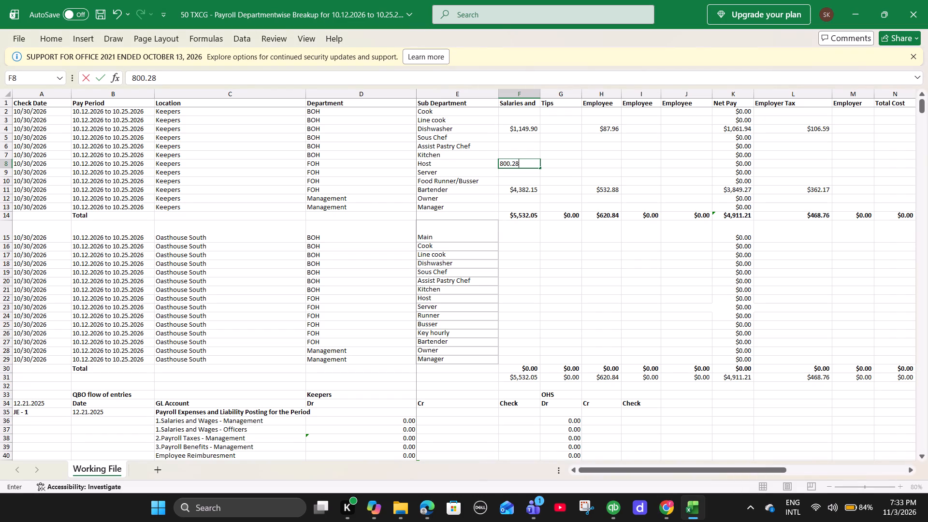
{"action": "key", "text": "Right"}
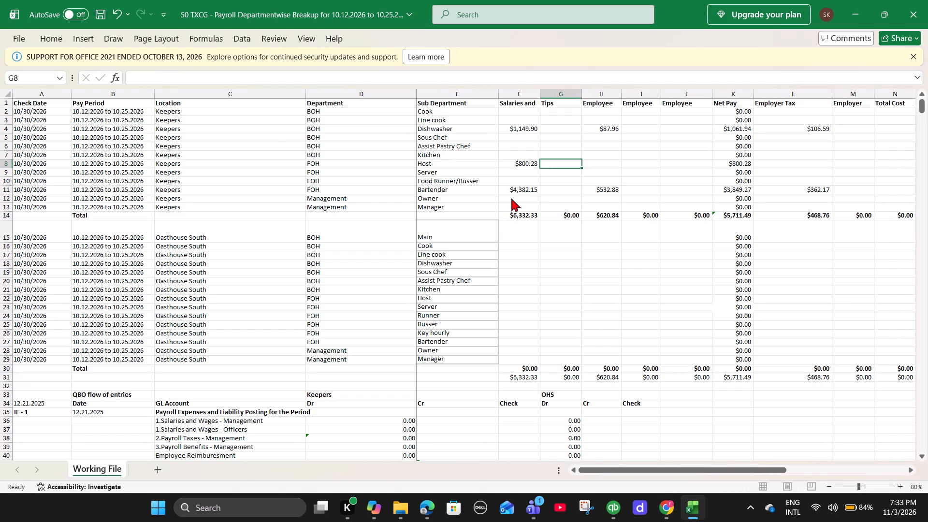
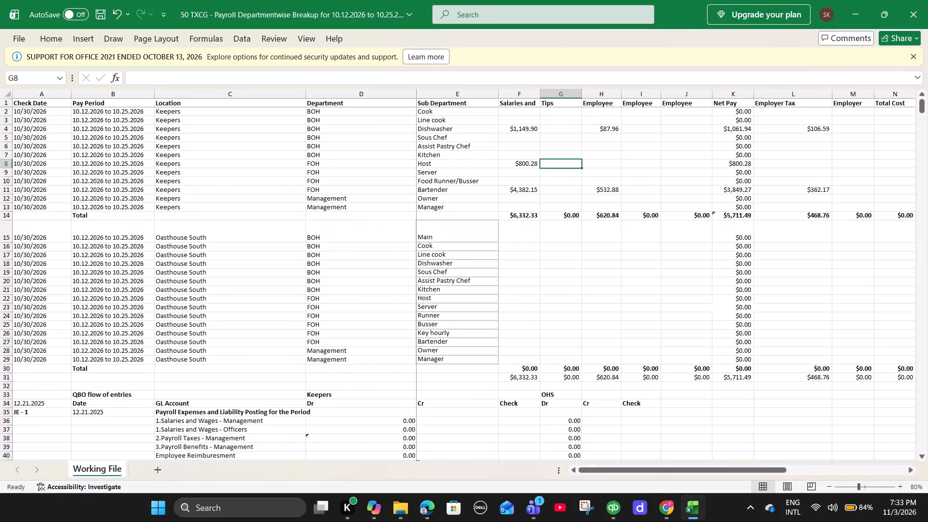
Enter the Keepers Host employee tax total 61.23 in cell H8, checking it against the Chrome report.
{"action": "key", "text": "Right"}
{"action": "key", "text": "6"}
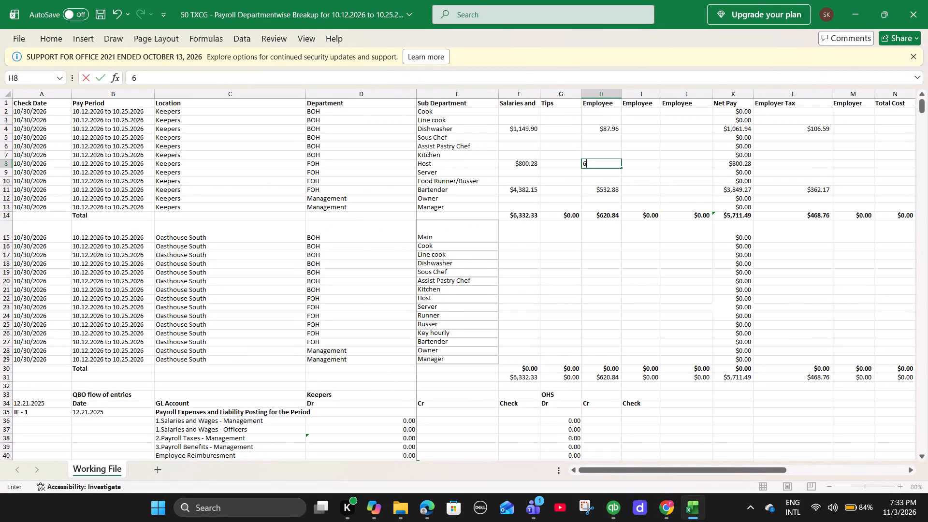
{"action": "key", "text": "1"}
{"action": "type", "text": ".23"}
{"action": "key", "text": "alt+Tab"}
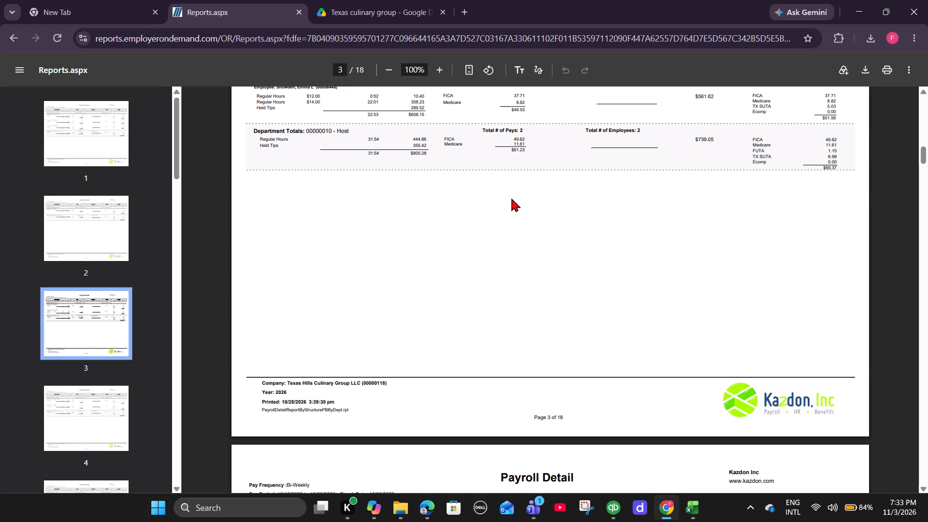
{"action": "key", "text": "alt+Tab"}
{"action": "key", "text": "Right"}
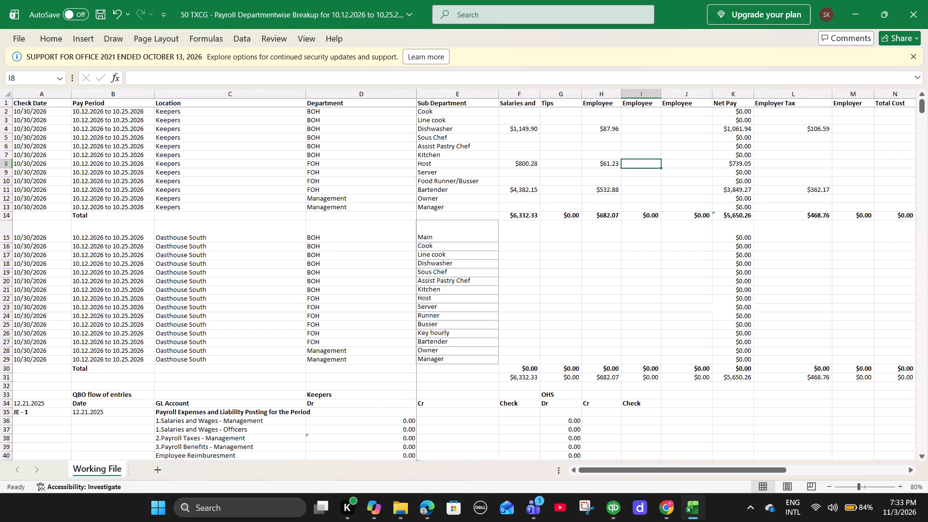
Enter the Keepers Host employer liability total 69.37 from the report in Employer Tax cell L8.
{"action": "key", "text": "Right"}
{"action": "key", "text": "Right"}
{"action": "key", "text": "Right"}
{"action": "key", "text": "alt+Tab"}
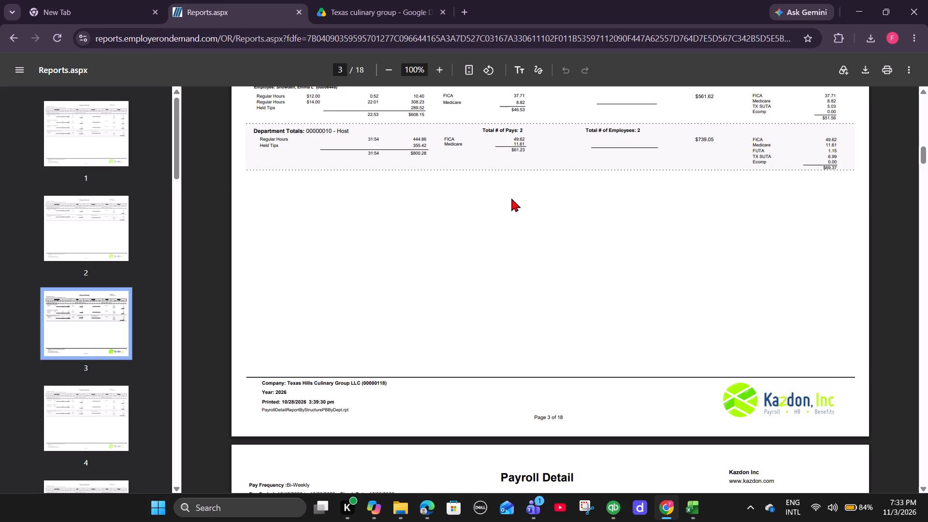
{"action": "key", "text": "alt+Tab"}
{"action": "type", "text": "69.37"}
{"action": "key", "text": "Right"}
Find the Keepers Line Cook totals in the Chrome report and enter the gross amount 2969.55 in Salaries cell F3.
{"action": "key", "text": "alt+Tab"}
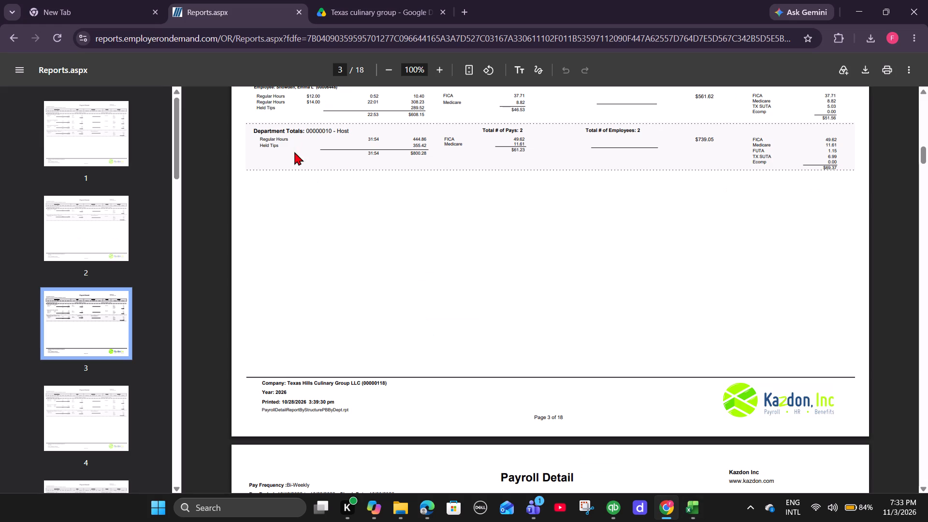
{"action": "scroll", "coordinate": [372, 167], "scroll_direction": "down", "scroll_amount": 7}
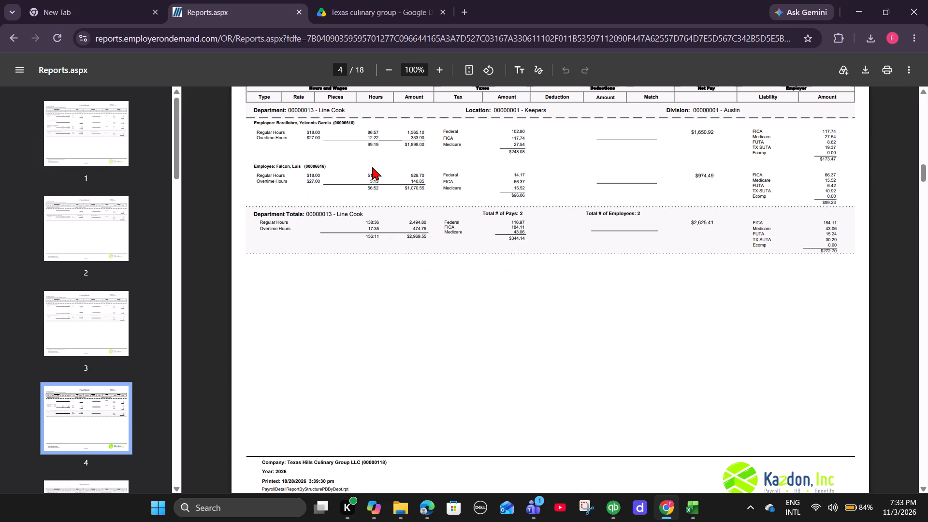
{"action": "key", "text": "alt+Tab"}
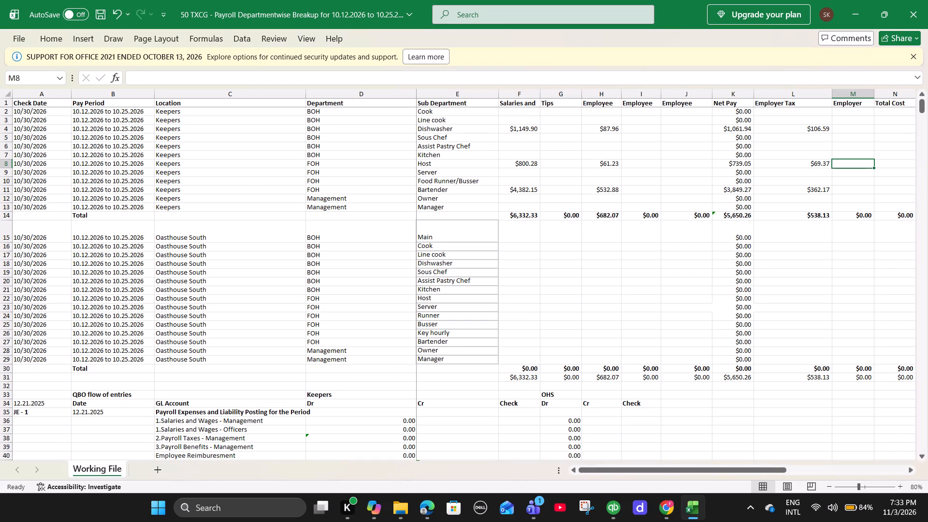
{"action": "left_click", "coordinate": [518, 121]}
{"action": "key", "text": "alt+Tab"}
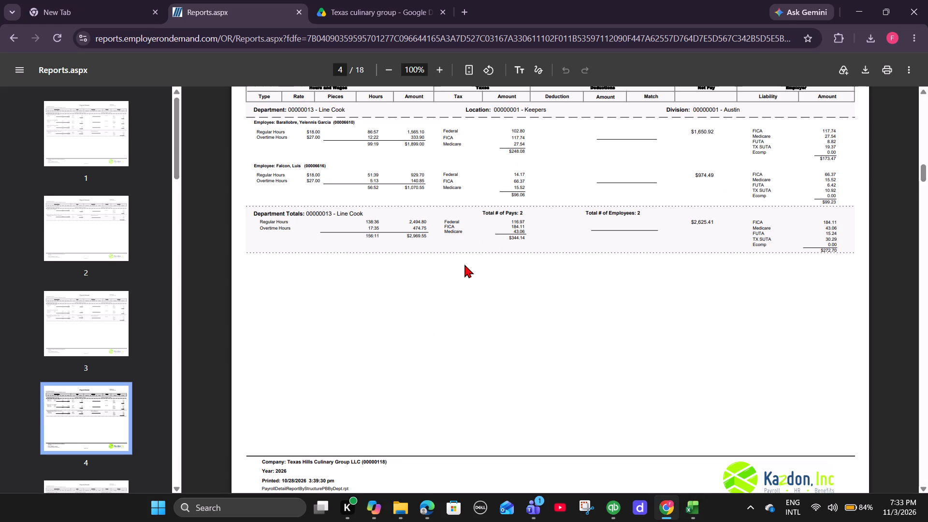
{"action": "key", "text": "alt+Tab"}
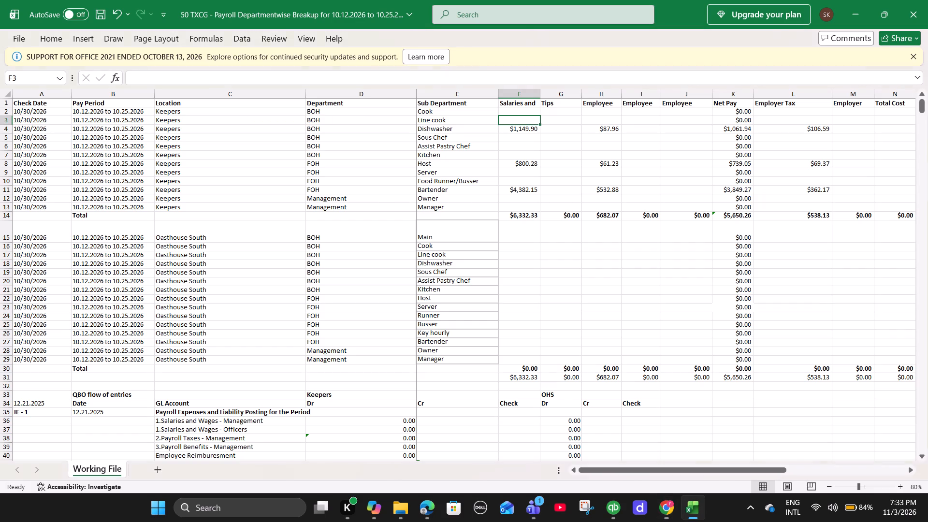
{"action": "key", "text": "alt+Tab"}
{"action": "key", "text": "alt+Tab"}
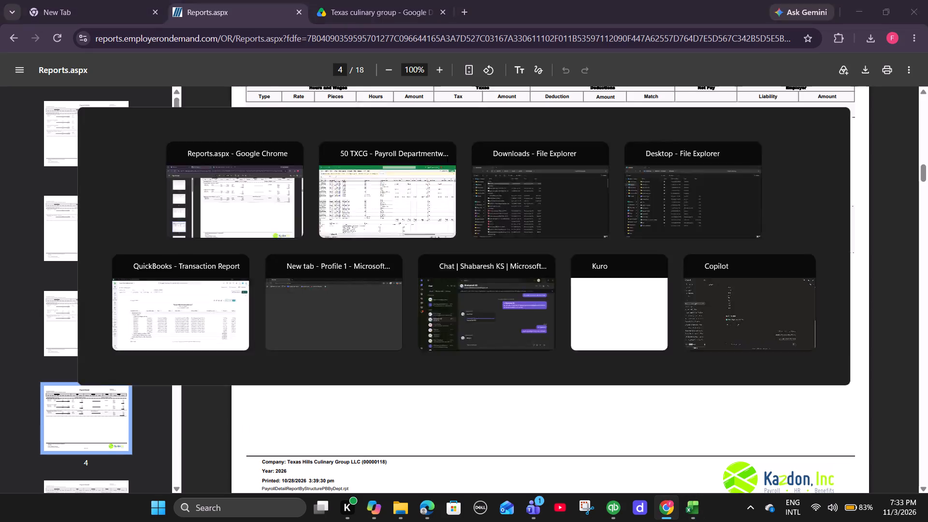
{"action": "type", "text": "2969."}
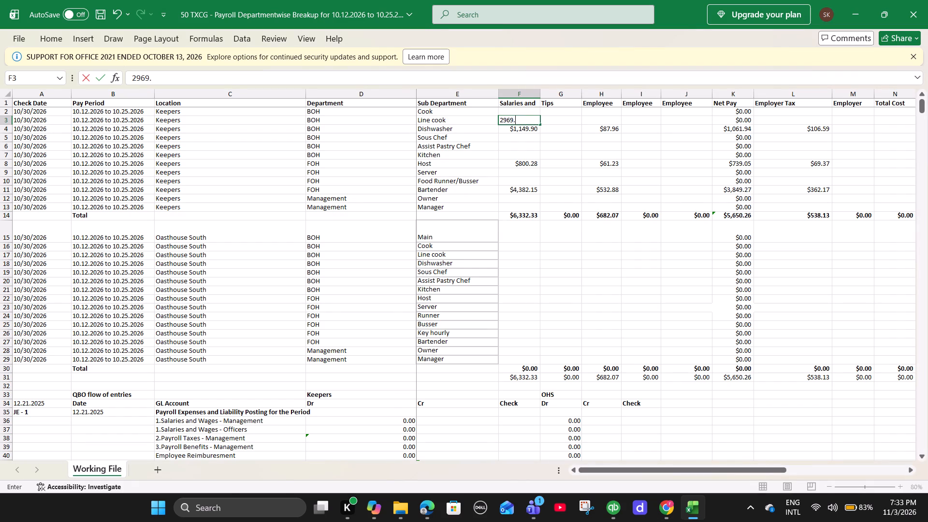
{"action": "key", "text": "alt+Tab"}
{"action": "key", "text": "alt+Tab"}
{"action": "type", "text": "55"}
{"action": "key", "text": "Right"}
Enter the Keepers Line Cook employee tax total 344.14 from the report in cell H3.
{"action": "key", "text": "alt+Tab"}
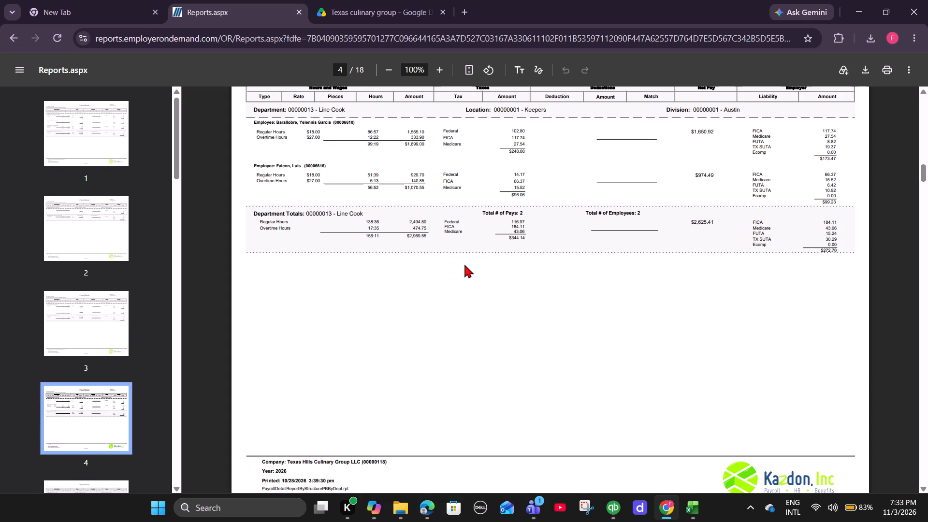
{"action": "key", "text": "alt+Tab"}
{"action": "key", "text": "Right"}
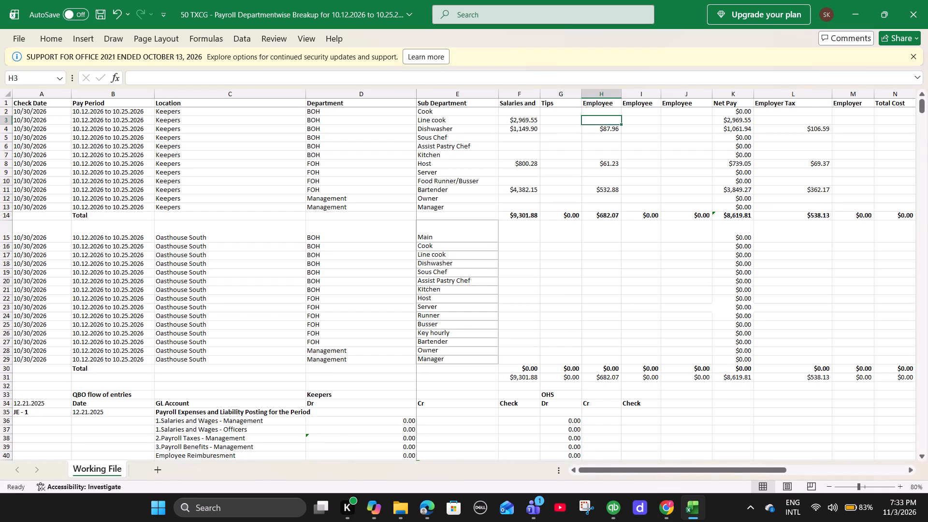
{"action": "type", "text": "344.14"}
{"action": "key", "text": "Right"}
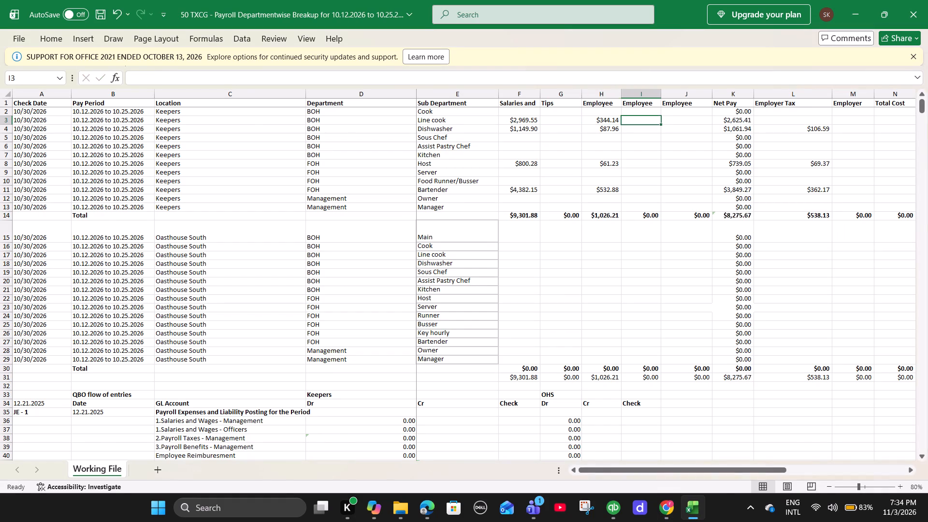
Enter the Keepers Line Cook employer liability total 272.70 from the report in Employer Tax cell L3.
{"action": "key", "text": "alt+Tab"}
{"action": "key", "text": "alt+Tab"}
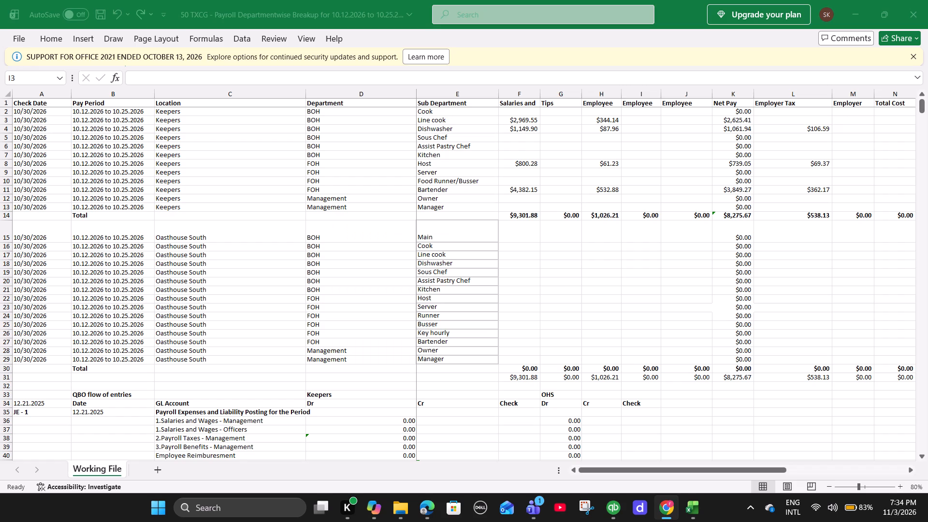
{"action": "key", "text": "Right"}
{"action": "key", "text": "Right"}
{"action": "key", "text": "Right"}
{"action": "key", "text": "alt+Tab"}
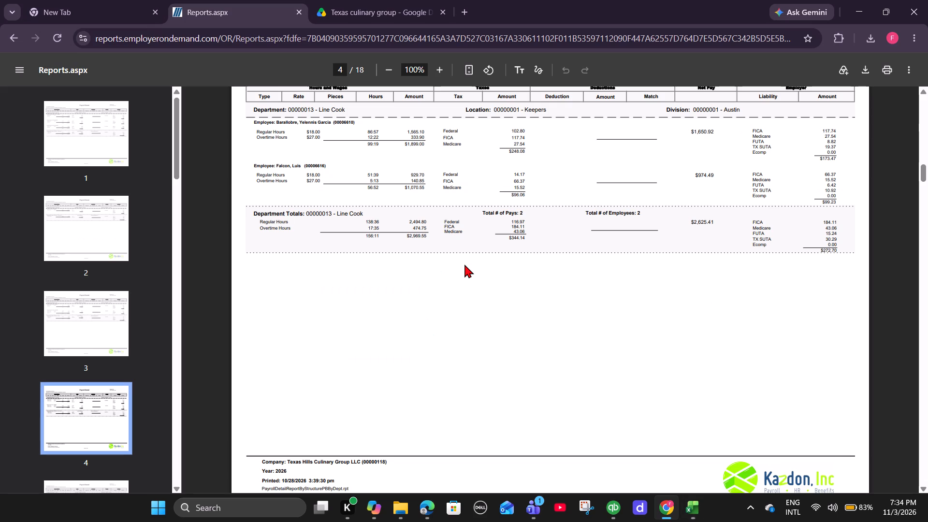
{"action": "key", "text": "alt+Tab"}
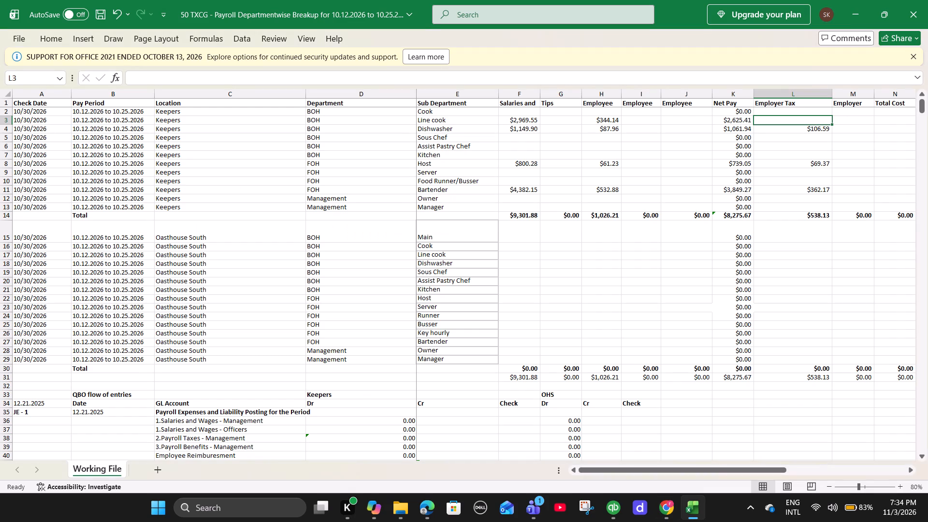
{"action": "type", "text": "272.70"}
{"action": "key", "text": "Right"}
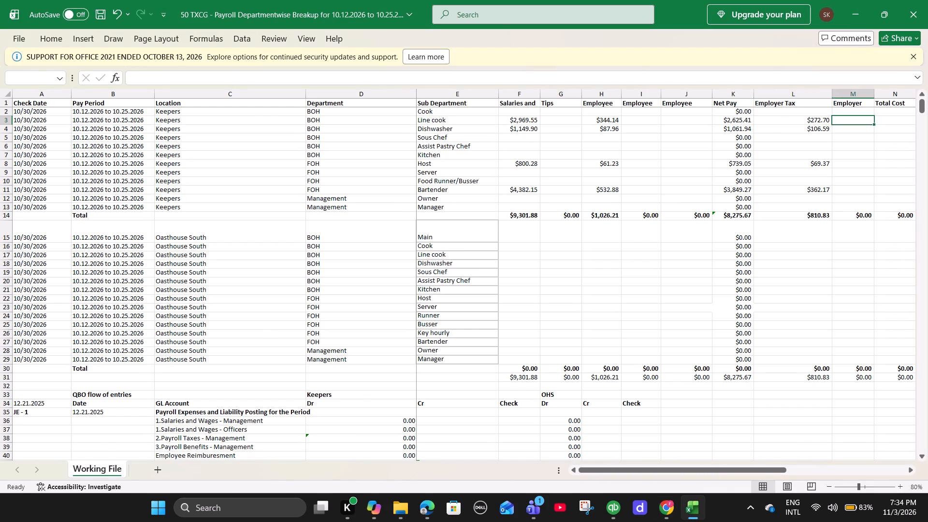
Find the Keepers Server totals in the Chrome report and enter the direct tips amount 113 in Tips cell G9.
{"action": "key", "text": "alt+Tab"}
{"action": "scroll", "coordinate": [782, 282], "scroll_direction": "down", "scroll_amount": 4}
{"action": "scroll", "coordinate": [611, 261], "scroll_direction": "down", "scroll_amount": 1}
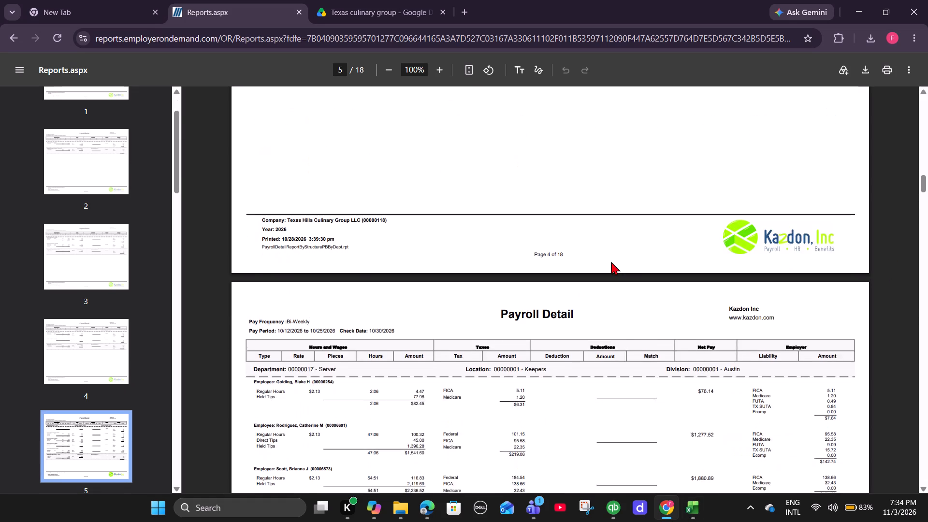
{"action": "scroll", "coordinate": [611, 261], "scroll_direction": "down", "scroll_amount": 2}
{"action": "scroll", "coordinate": [451, 242], "scroll_direction": "down", "scroll_amount": 4}
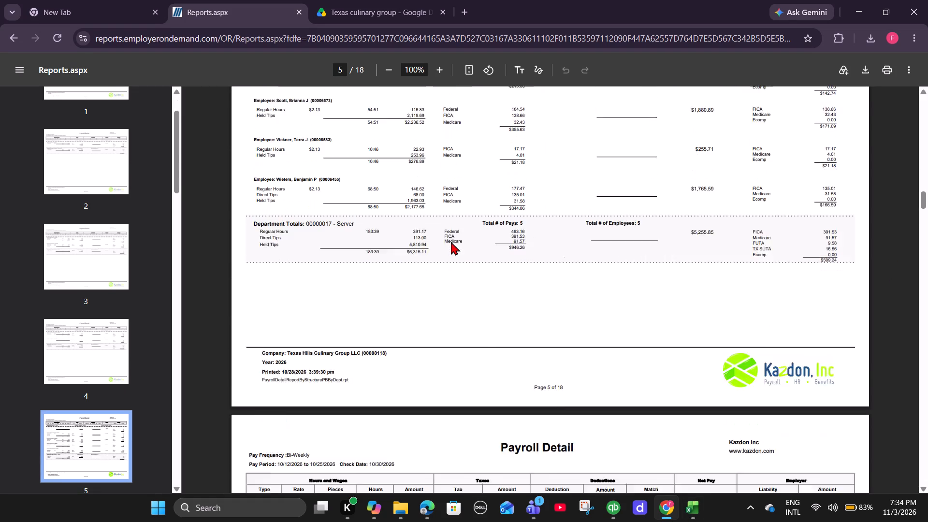
{"action": "scroll", "coordinate": [451, 242], "scroll_direction": "down", "scroll_amount": 1}
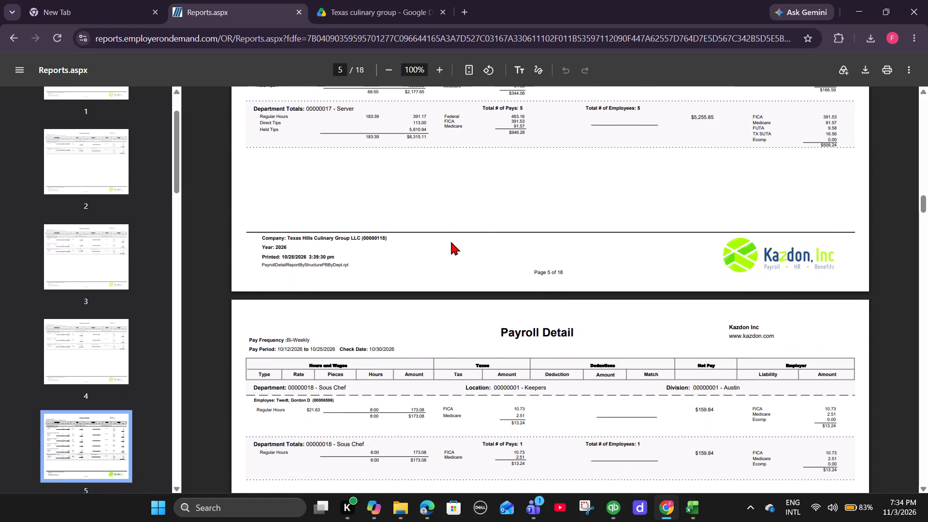
{"action": "key", "text": "alt+Tab"}
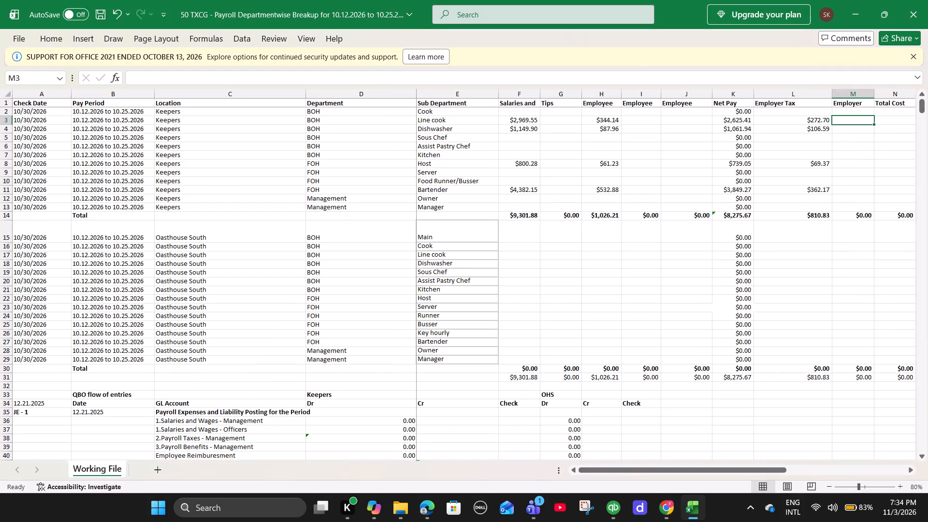
{"action": "left_click", "coordinate": [511, 171]}
{"action": "key", "text": "alt+Tab"}
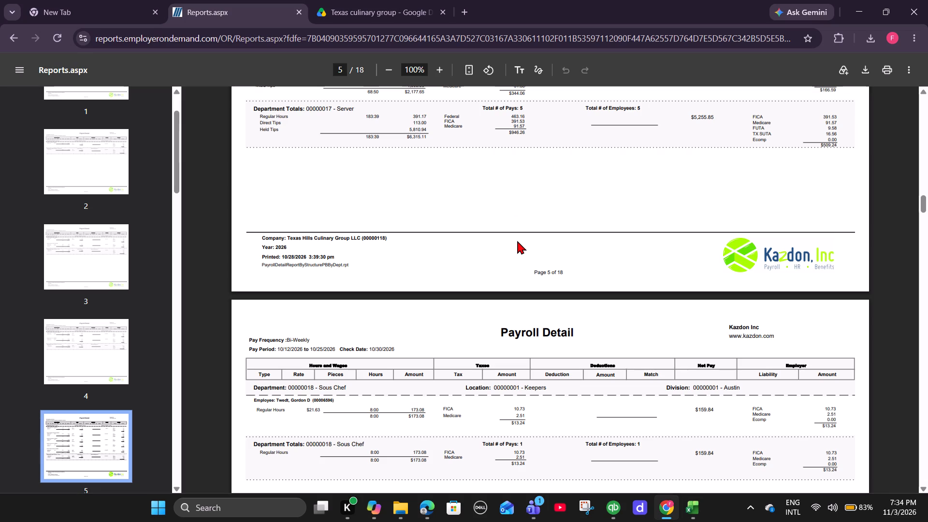
{"action": "key", "text": "alt+Tab"}
{"action": "key", "text": "Right"}
{"action": "type", "text": "113"}
{"action": "key", "text": "Left"}
Enter the Keepers Server gross amount excluding direct tips, 6202.11, in Salaries cell F9.
{"action": "key", "text": "alt+Tab"}
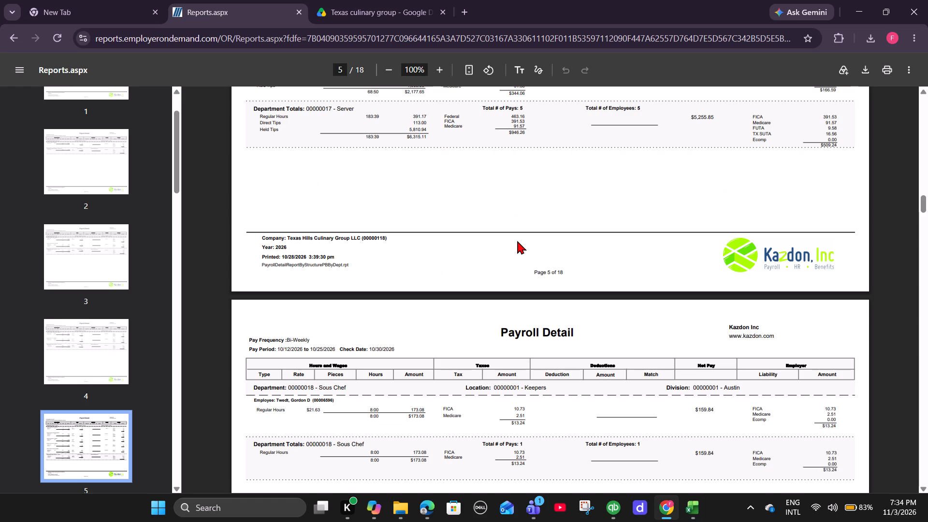
{"action": "key", "text": "alt+Tab"}
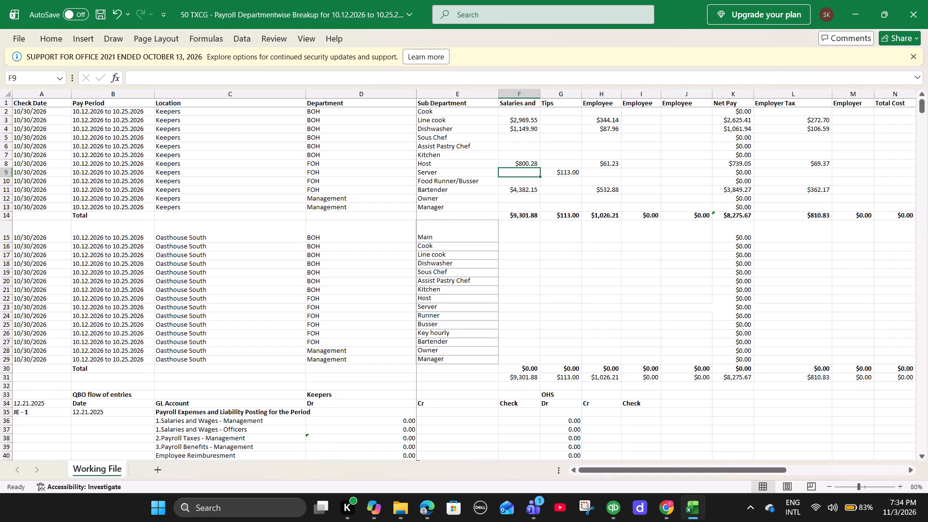
{"action": "type", "text": "6202."}
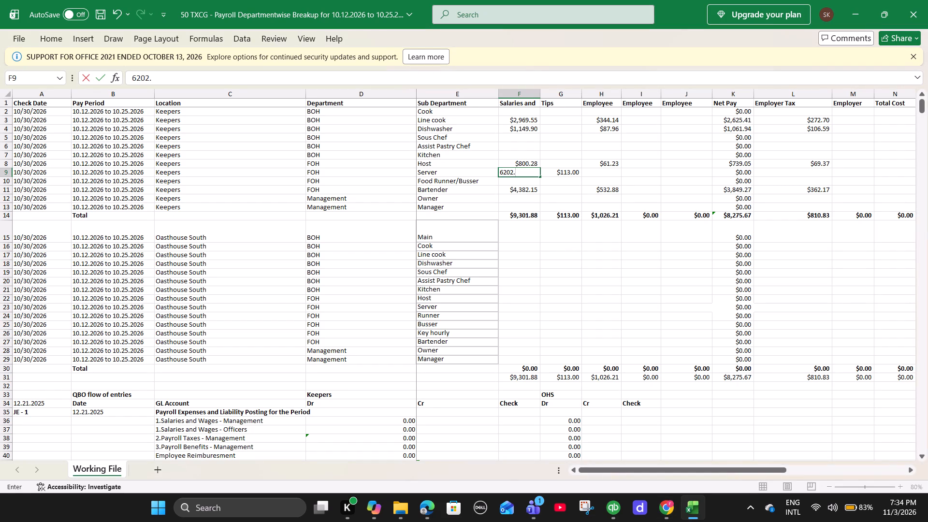
{"action": "type", "text": "11"}
{"action": "key", "text": "Right"}
Enter the Keepers Server employee tax total 946.26 from the report in cell H9.
{"action": "key", "text": "Right"}
{"action": "key", "text": "alt+Tab"}
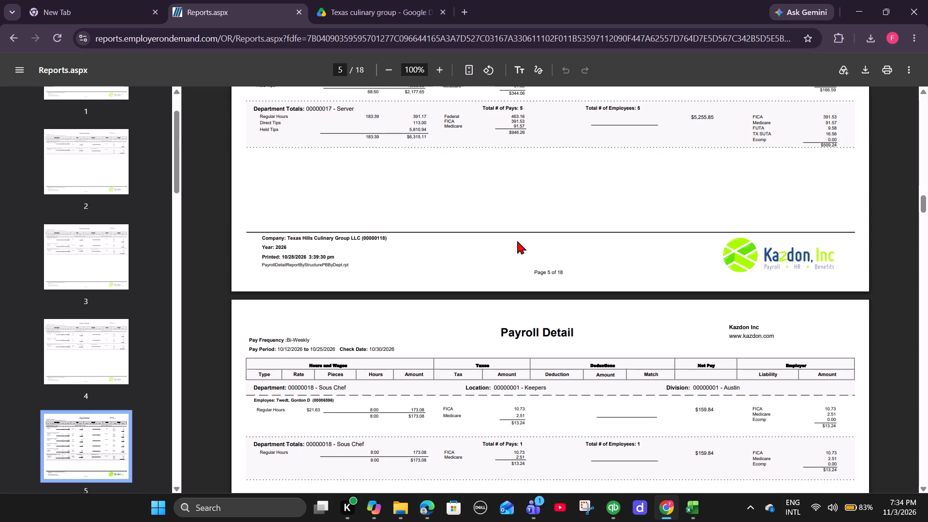
{"action": "key", "text": "alt+Tab"}
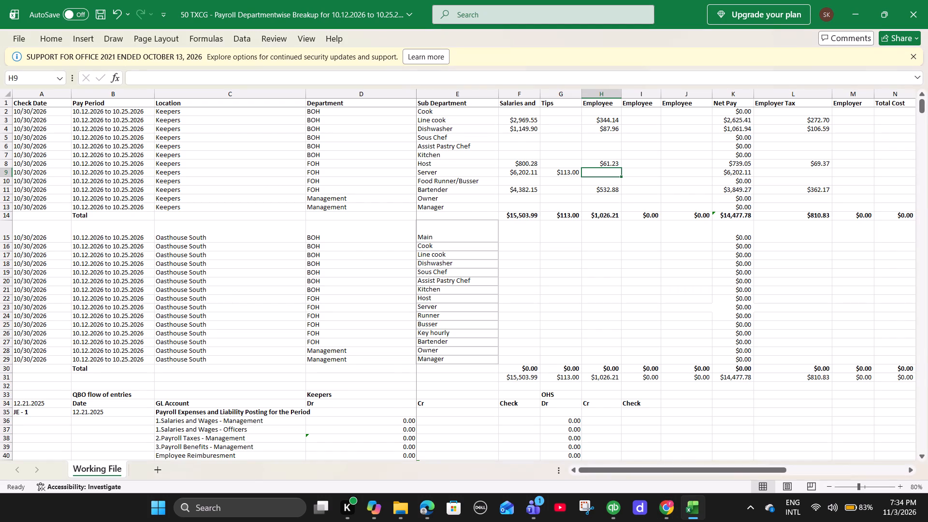
{"action": "type", "text": "946.26"}
{"action": "key", "text": "Right"}
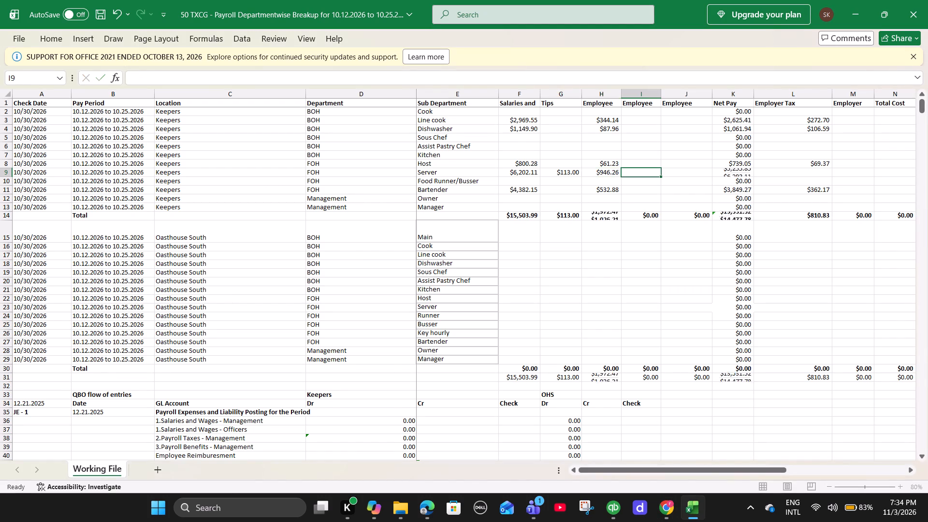
Enter the Keepers Server employer liability total 509.24 from the Chrome report in Employer Tax cell L9.
{"action": "key", "text": "alt+Tab"}
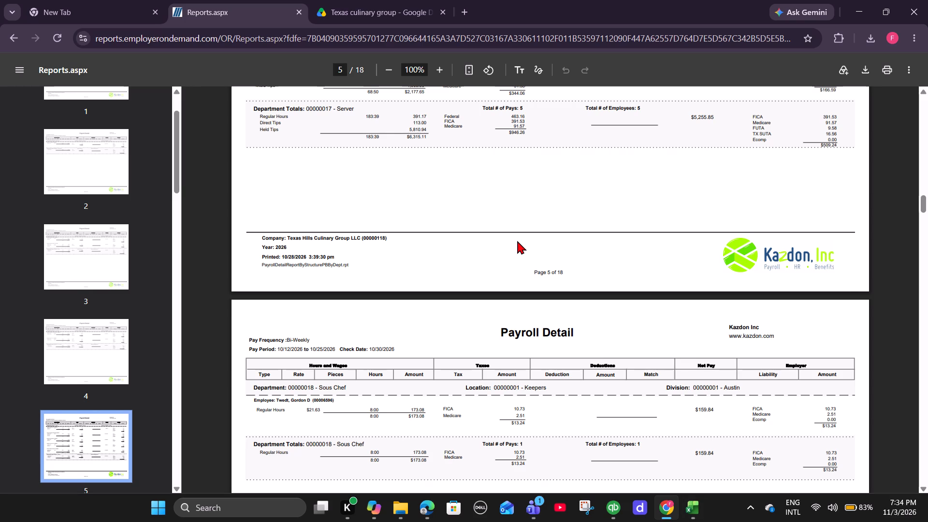
{"action": "key", "text": "alt+Tab"}
{"action": "key", "text": "Right"}
{"action": "key", "text": "Right"}
{"action": "key", "text": "Right"}
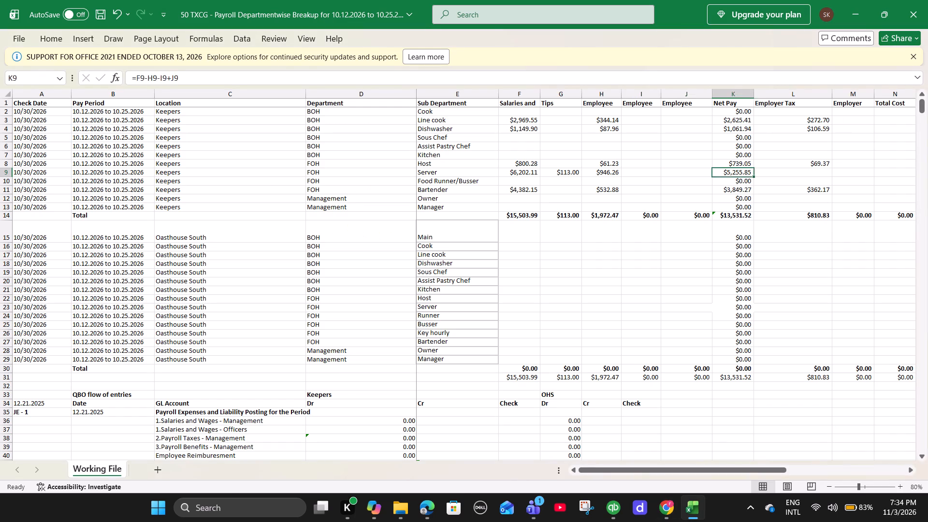
{"action": "key", "text": "alt+Tab"}
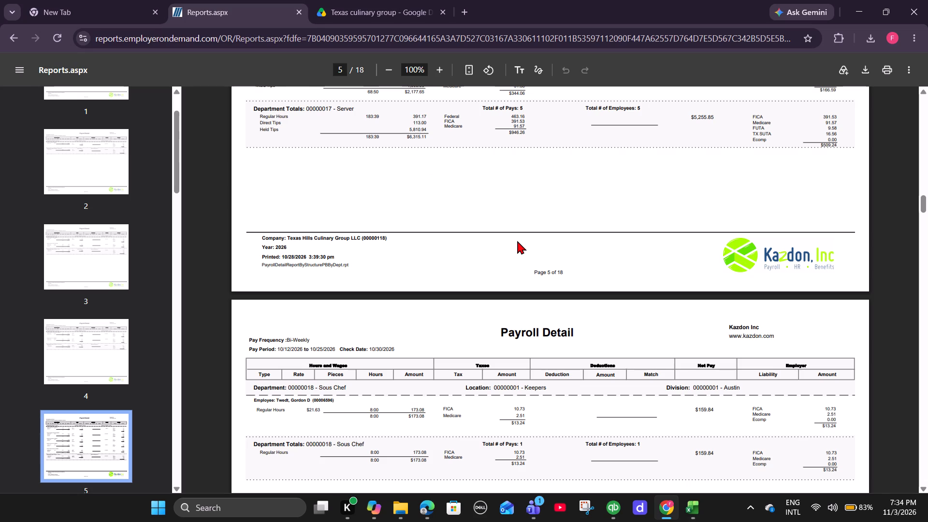
{"action": "key", "text": "alt+Tab"}
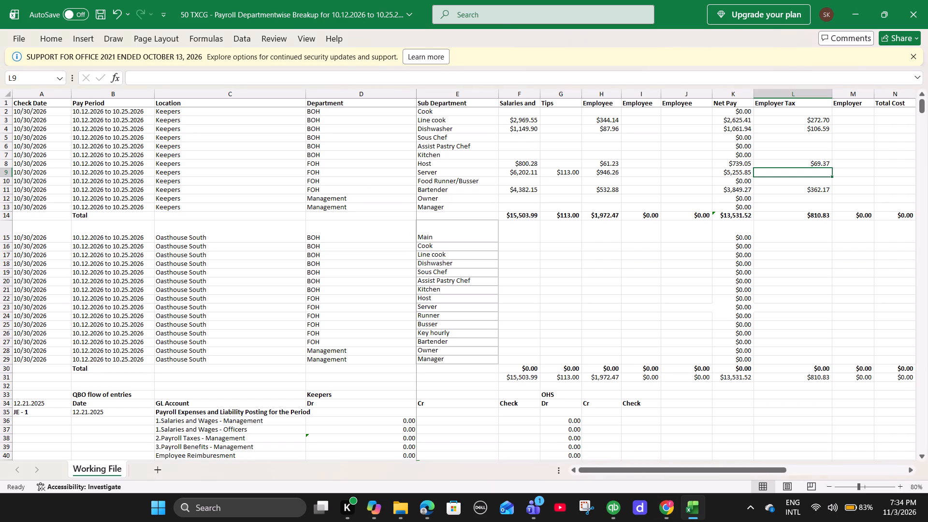
{"action": "type", "text": "509.24"}
{"action": "key", "text": "Right"}
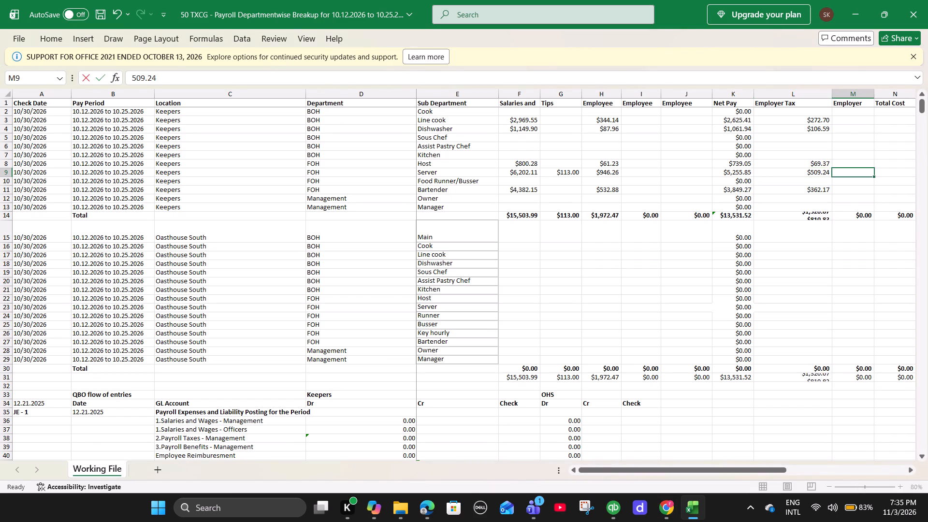
Find the Keepers Sous Chef department totals in the Chrome report and enter the gross amount 173.08 in Salaries cell F5.
{"action": "key", "text": "alt+Tab"}
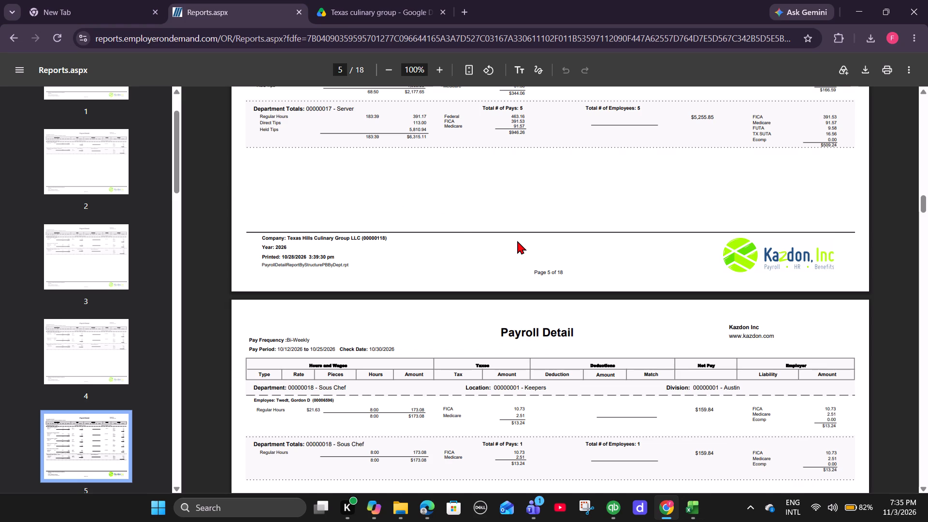
{"action": "scroll", "coordinate": [456, 232], "scroll_direction": "down", "scroll_amount": 4}
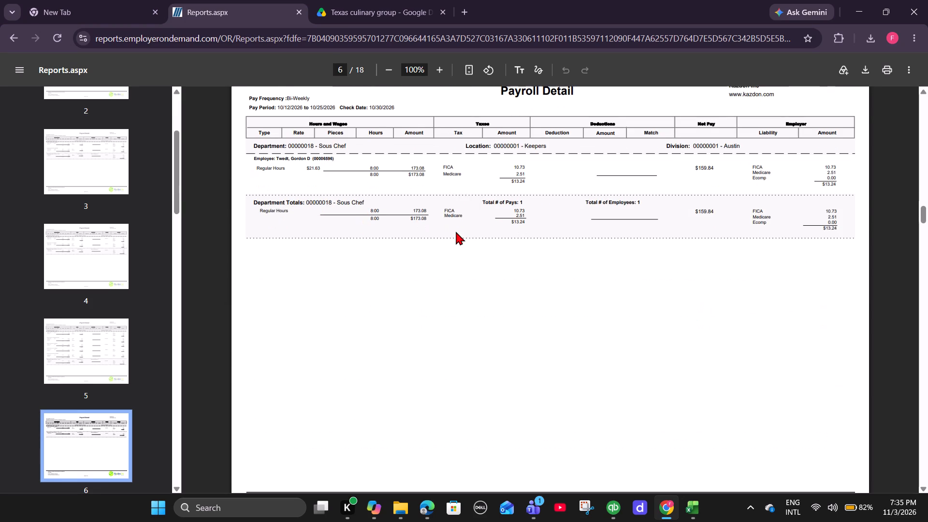
{"action": "scroll", "coordinate": [456, 232], "scroll_direction": "up", "scroll_amount": 1}
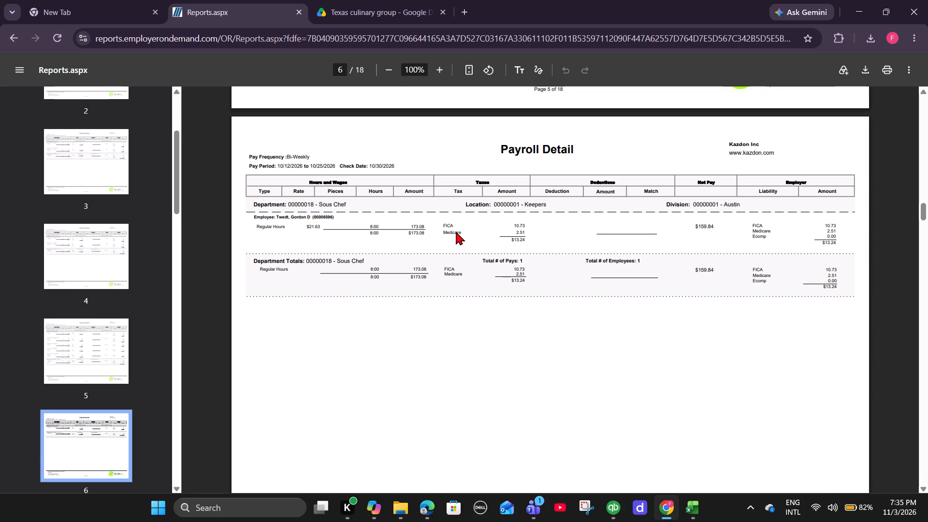
{"action": "key", "text": "alt+Tab"}
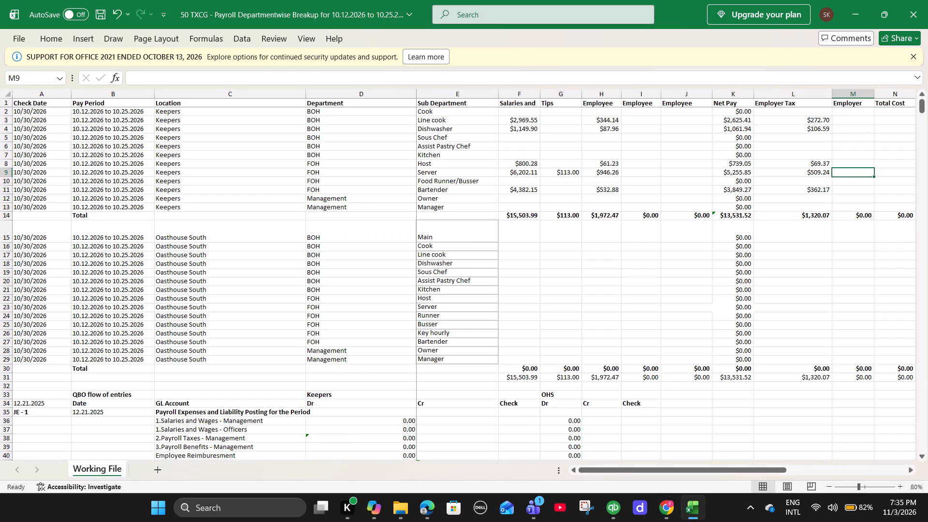
{"action": "left_click", "coordinate": [515, 139]}
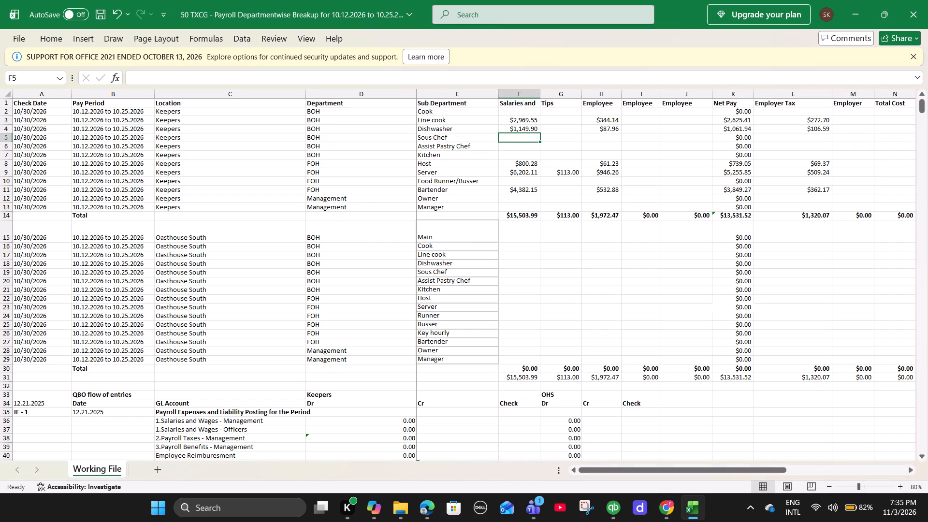
{"action": "key", "text": "alt+Tab"}
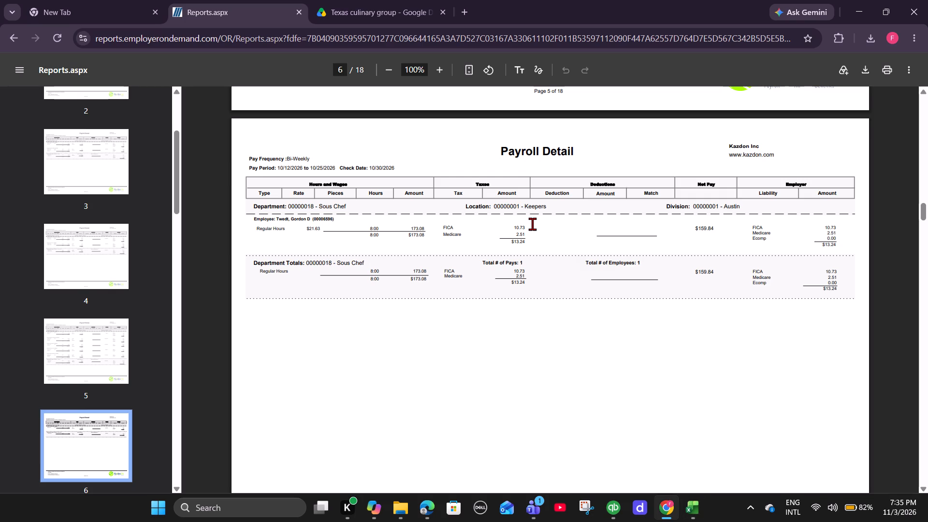
{"action": "key", "text": "alt+Tab"}
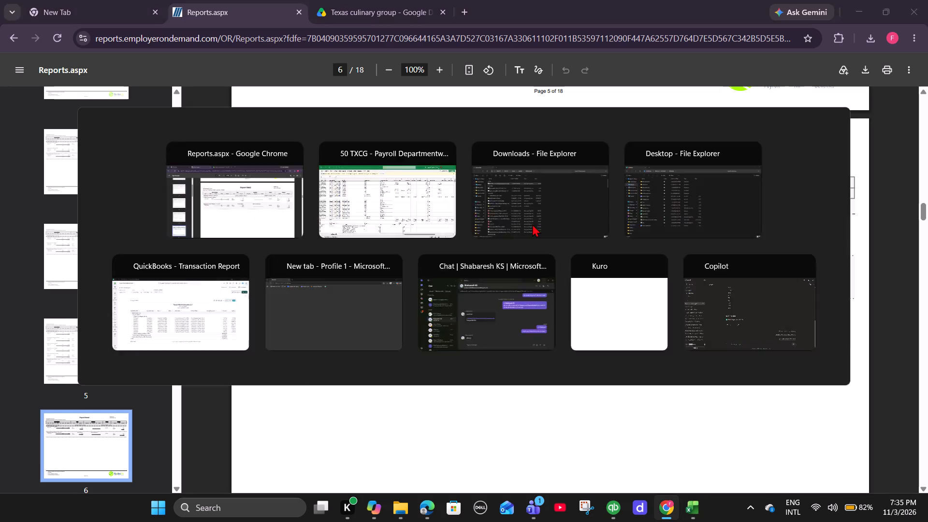
{"action": "type", "text": "173.08"}
{"action": "key", "text": "Right"}
Enter the Keepers Sous Chef employee tax total 13.24 from the report in cell H5.
{"action": "key", "text": "Right"}
{"action": "key", "text": "alt+Tab"}
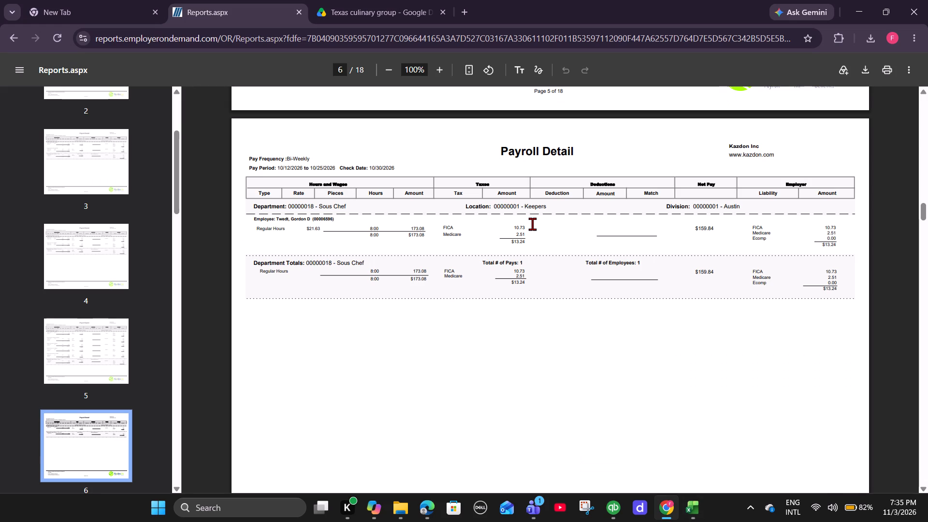
{"action": "key", "text": "alt+Tab"}
{"action": "type", "text": "13.24"}
{"action": "key", "text": "Right"}
Enter the Keepers Sous Chef employer liability total 13.24 from the report in Employer Tax cell L5.
{"action": "key", "text": "Right"}
{"action": "key", "text": "Right"}
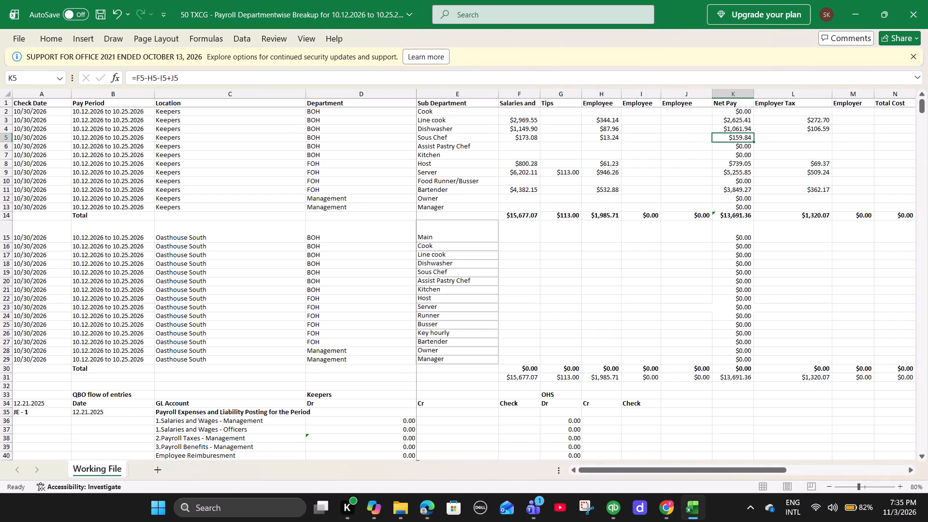
{"action": "key", "text": "alt+Tab"}
{"action": "key", "text": "alt+Tab"}
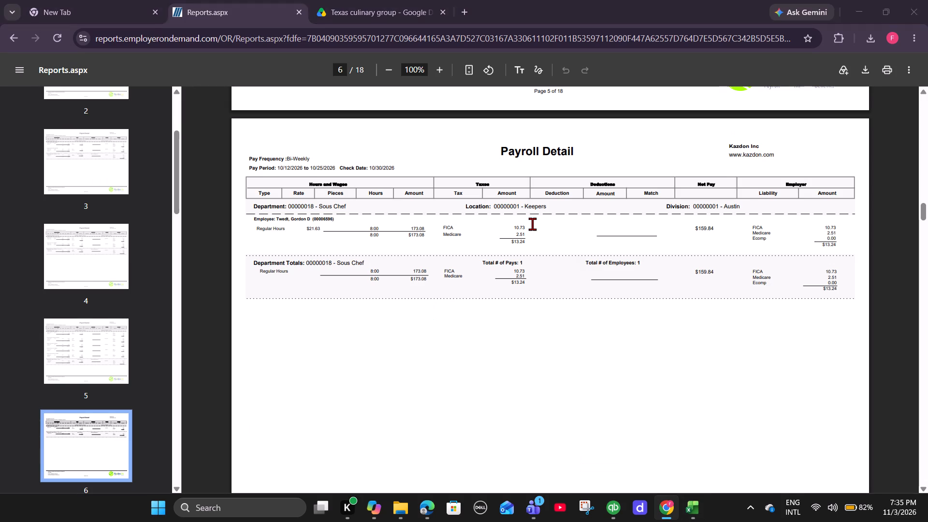
{"action": "key", "text": "Right"}
{"action": "type", "text": "13.24"}
{"action": "key", "text": "Right"}
{"action": "key", "text": "alt+Tab"}
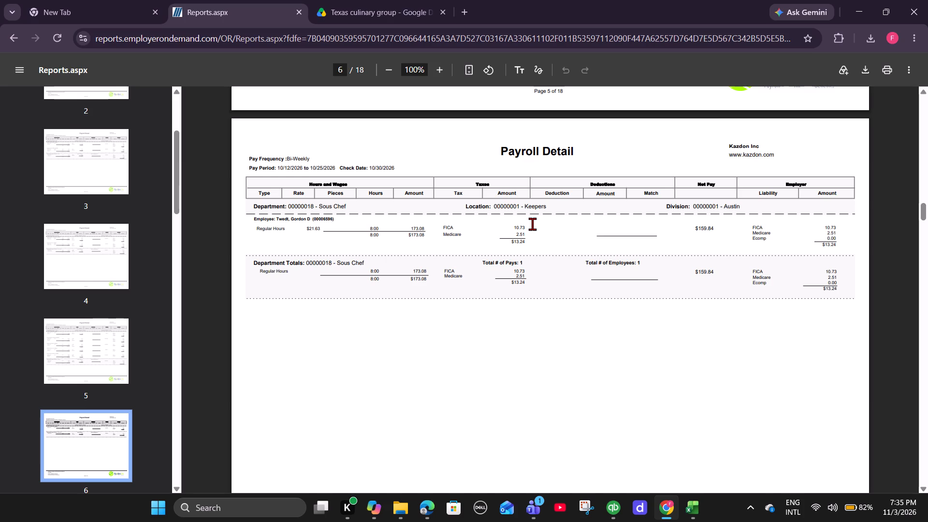
{"action": "key", "text": "alt+Tab"}
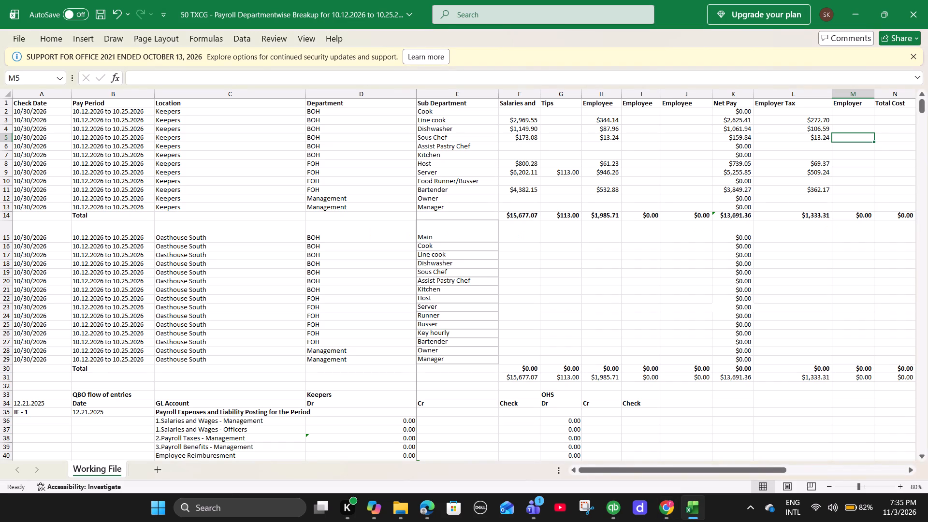
Find the Keepers Officer department totals in the Chrome report and enter the gross amount 2940.15 in the Owner row's Salaries cell F12.
{"action": "key", "text": "alt+Tab"}
{"action": "scroll", "coordinate": [731, 241], "scroll_direction": "down", "scroll_amount": 5}
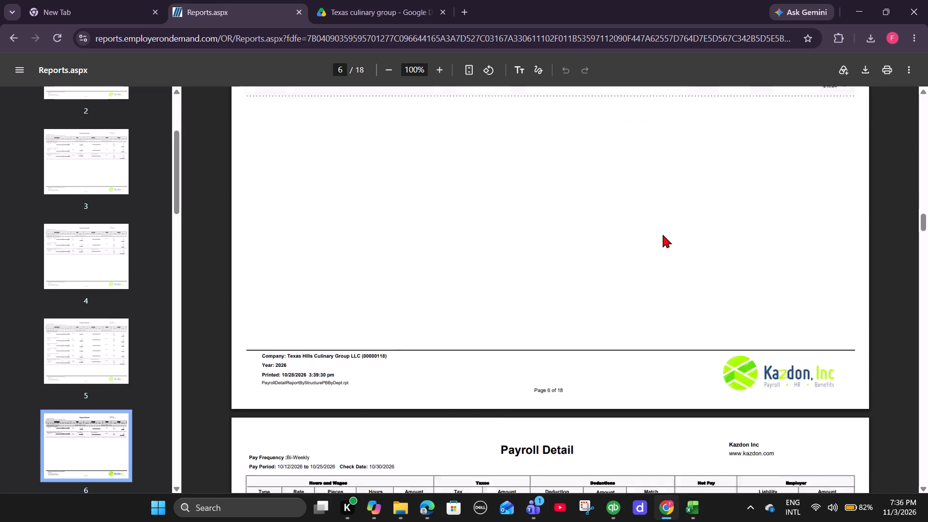
{"action": "scroll", "coordinate": [663, 234], "scroll_direction": "down", "scroll_amount": 4}
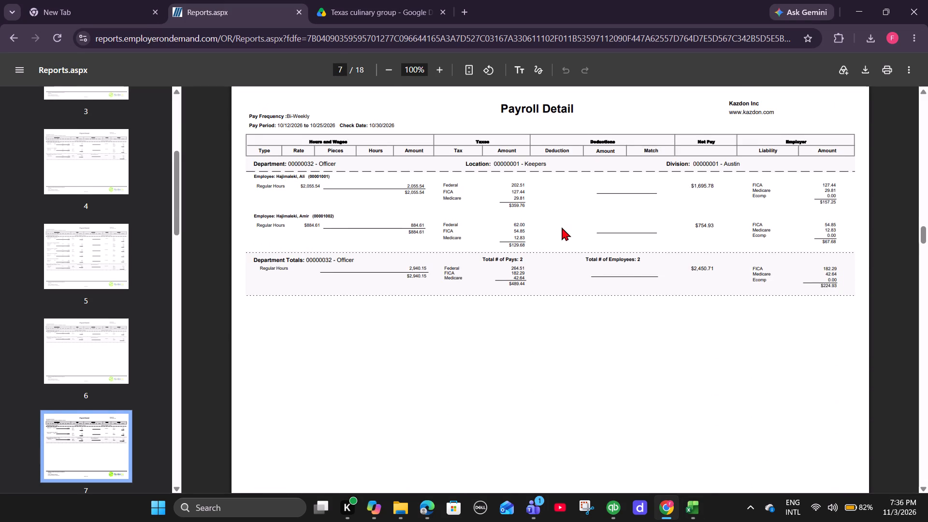
{"action": "scroll", "coordinate": [562, 227], "scroll_direction": "down", "scroll_amount": 1}
{"action": "key", "text": "alt+Tab"}
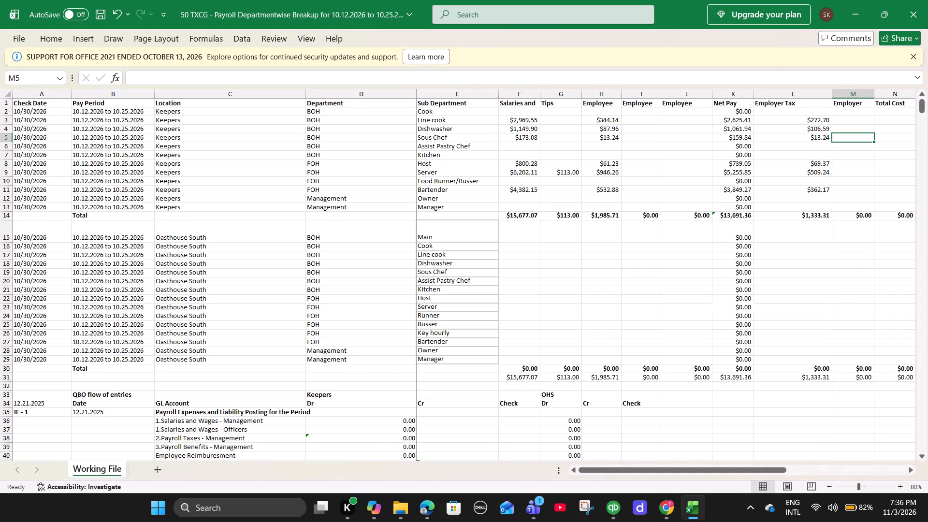
{"action": "left_click", "coordinate": [503, 201]}
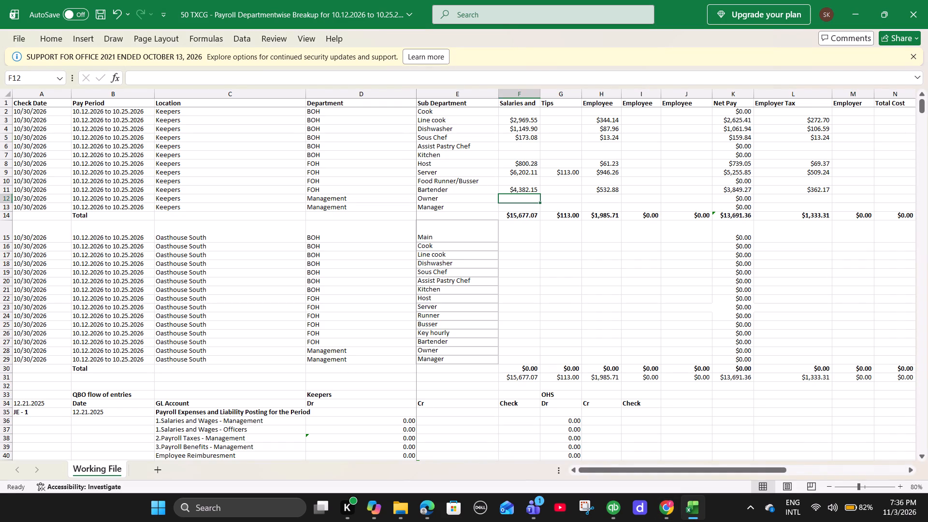
{"action": "key", "text": "alt+Tab"}
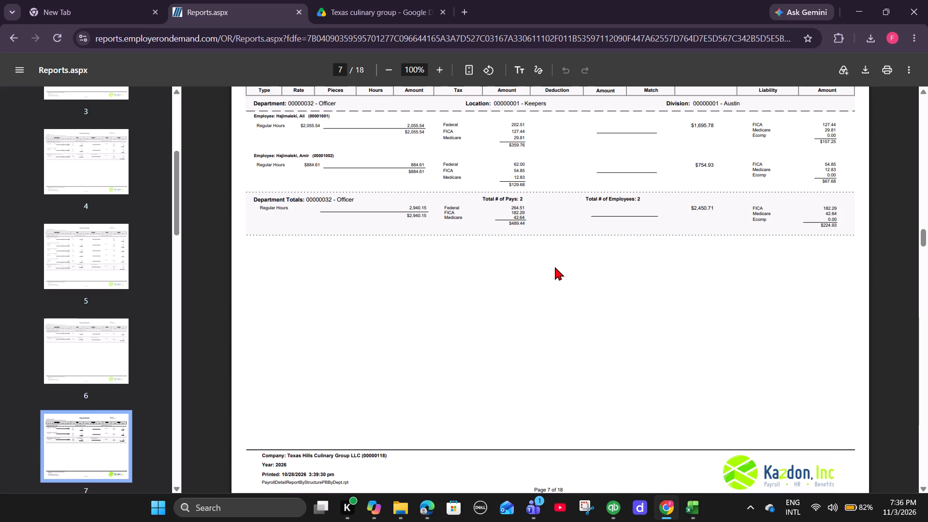
{"action": "key", "text": "alt+Tab"}
{"action": "type", "text": "2940.15"}
{"action": "key", "text": "Right"}
Enter the Keepers Officer employee tax total 489.44 from the report in the Owner row, cell H12.
{"action": "key", "text": "alt+Tab"}
{"action": "key", "text": "alt+Tab"}
{"action": "key", "text": "Right"}
{"action": "type", "text": "489.44"}
{"action": "key", "text": "Right"}
Enter the Keepers Officer employer liability total 224.93 from the report in the Owner row's Employer Tax cell L12.
{"action": "key", "text": "alt+Tab"}
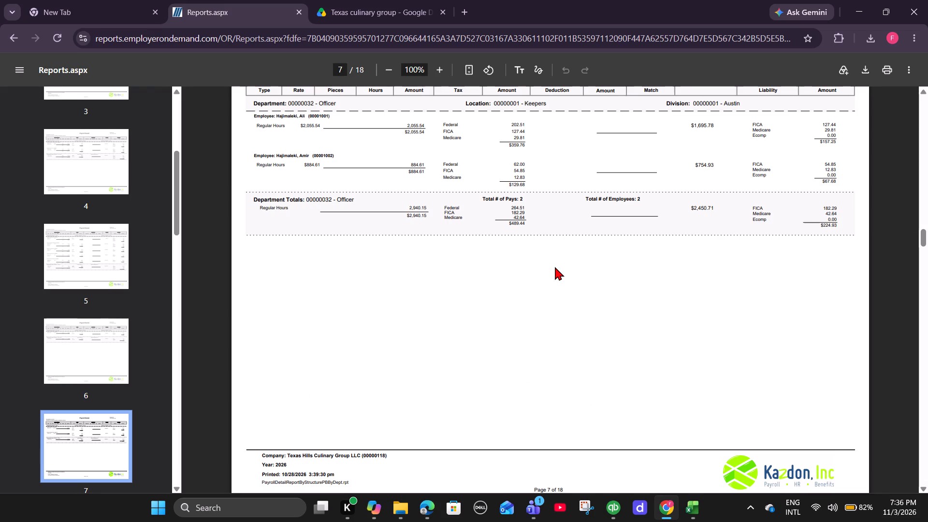
{"action": "key", "text": "alt+Tab"}
{"action": "key", "text": "Right"}
{"action": "key", "text": "Right"}
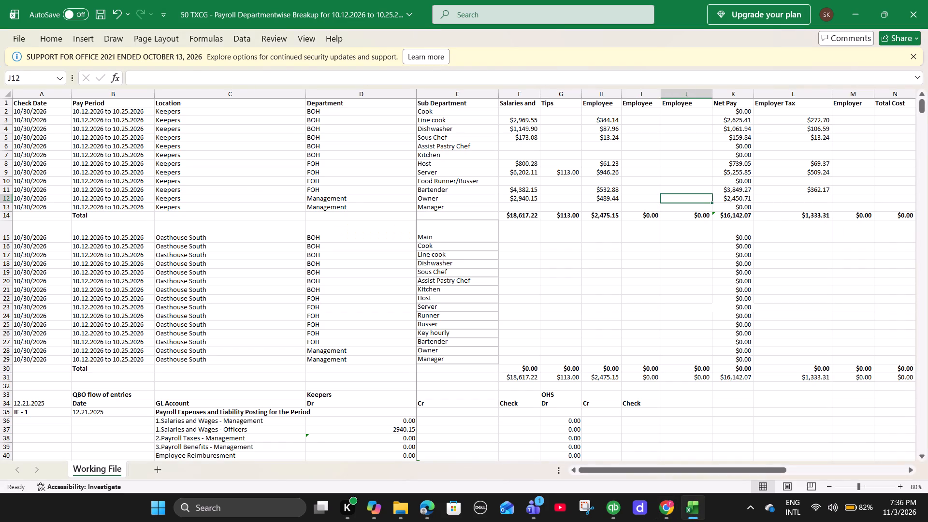
{"action": "key", "text": "Right"}
{"action": "key", "text": "alt+Tab"}
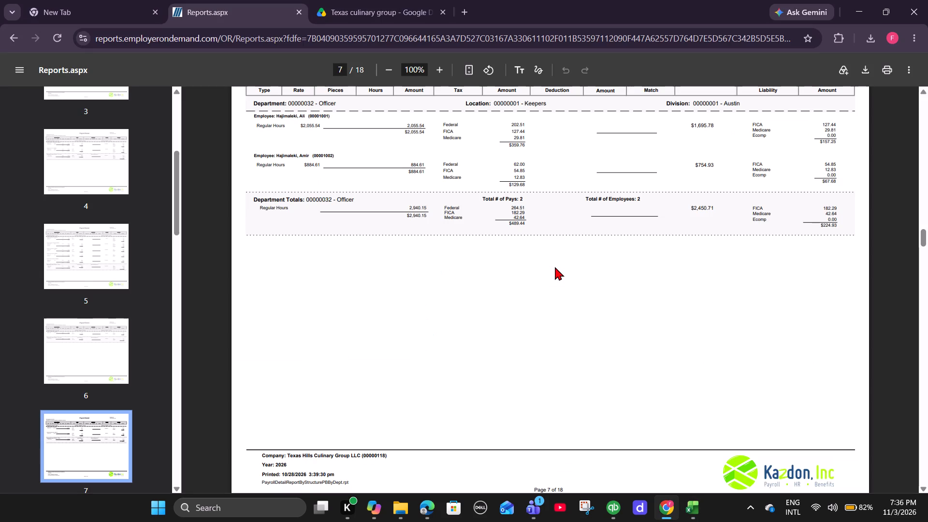
{"action": "key", "text": "alt+Tab"}
{"action": "type", "text": "224.93"}
{"action": "key", "text": "Right"}
Compare the report's Keepers location totals with the worksheet's Keepers Total row 14, summing Salaries and Tips for the gross comparison.
{"action": "key", "text": "alt+Tab"}
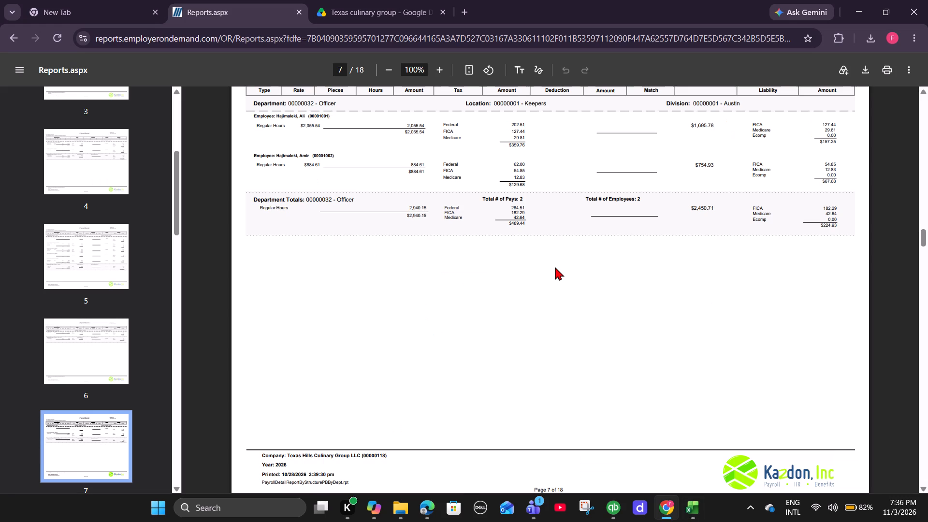
{"action": "scroll", "coordinate": [556, 266], "scroll_direction": "down", "scroll_amount": 8}
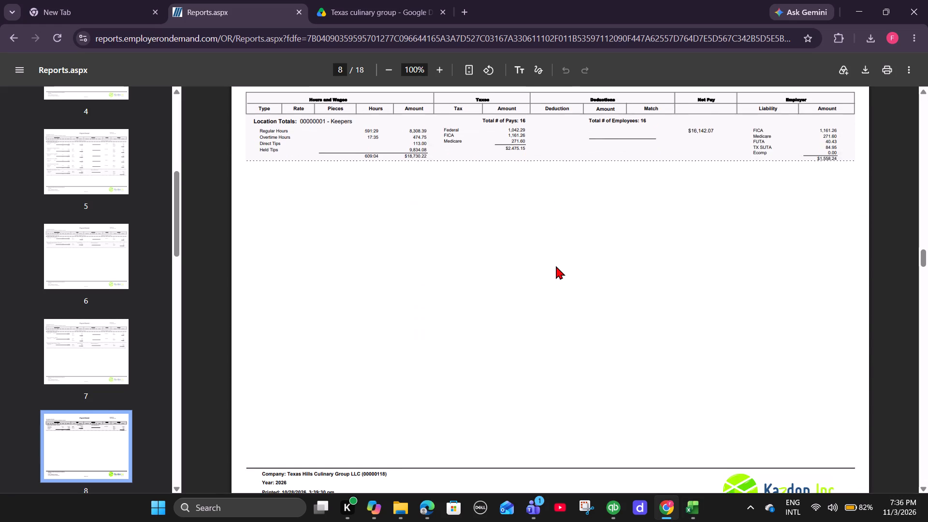
{"action": "scroll", "coordinate": [556, 266], "scroll_direction": "up", "scroll_amount": 1}
{"action": "key", "text": "alt+Tab"}
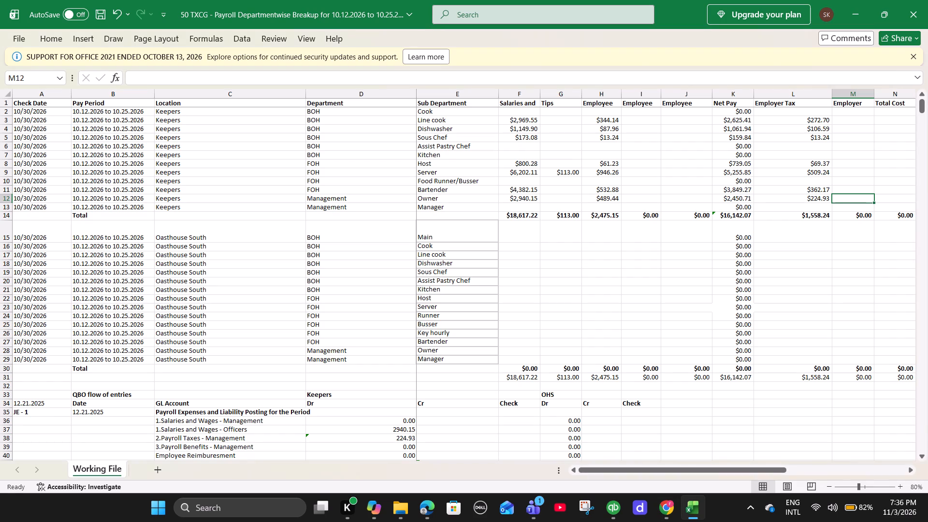
{"action": "key", "text": "alt+Tab"}
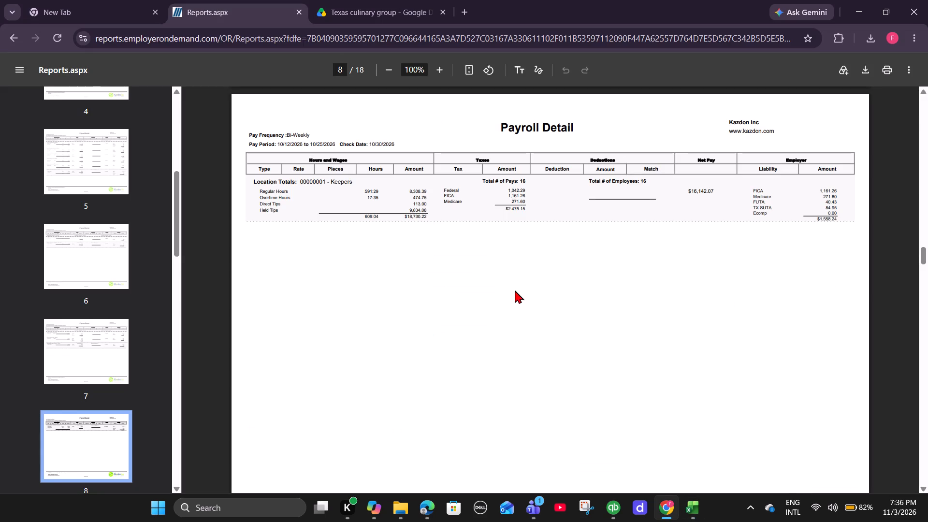
{"action": "key", "text": "alt+Tab"}
{"action": "left_click_drag", "start_coordinate": [507, 215], "coordinate": [557, 212]}
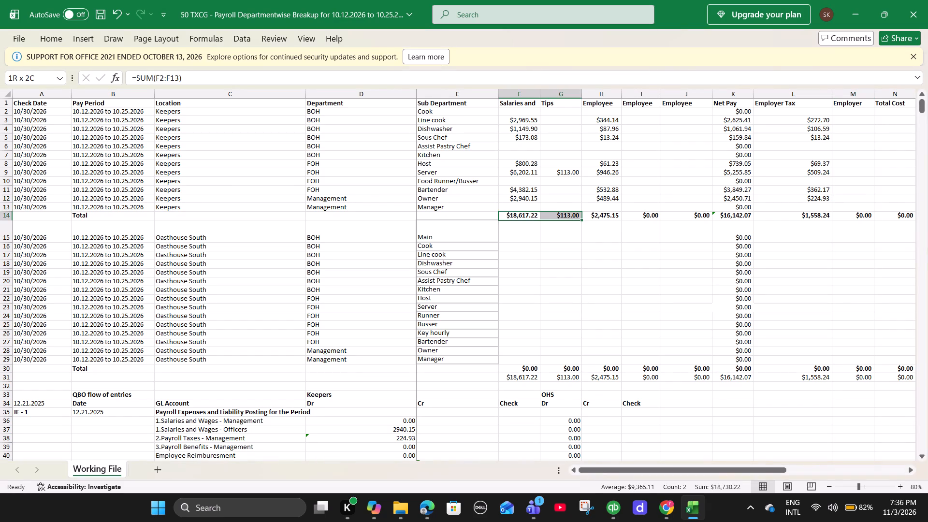
{"action": "left_click_drag", "start_coordinate": [557, 212], "coordinate": [557, 213]}
{"action": "key", "text": "alt+Tab"}
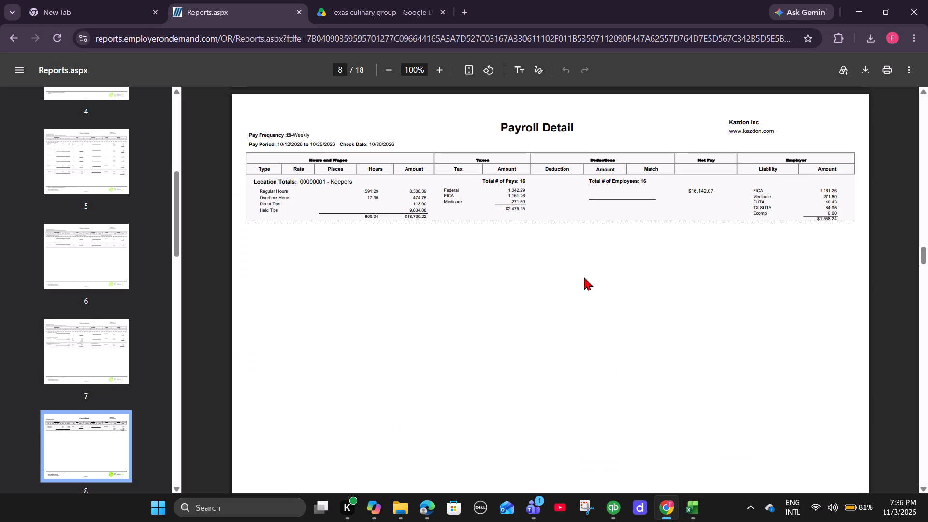
{"action": "key", "text": "alt+Tab"}
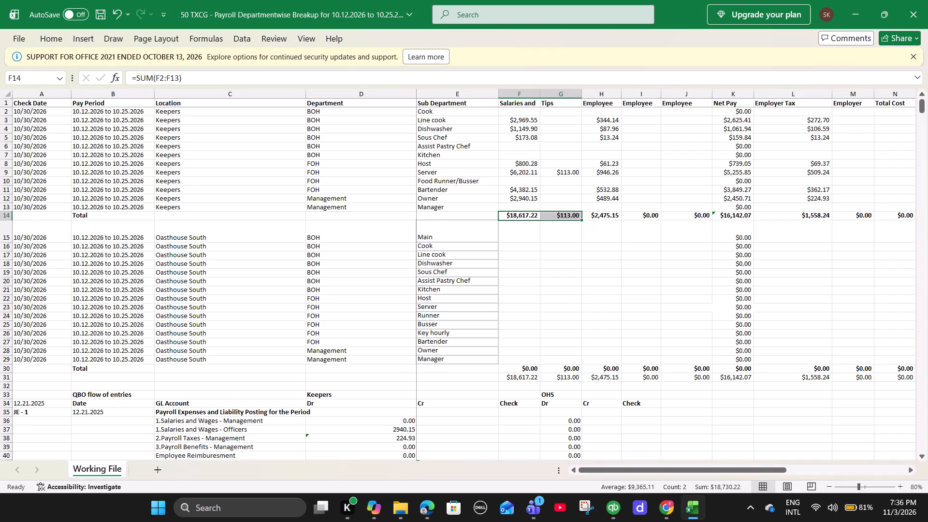
{"action": "key", "text": "alt+Tab"}
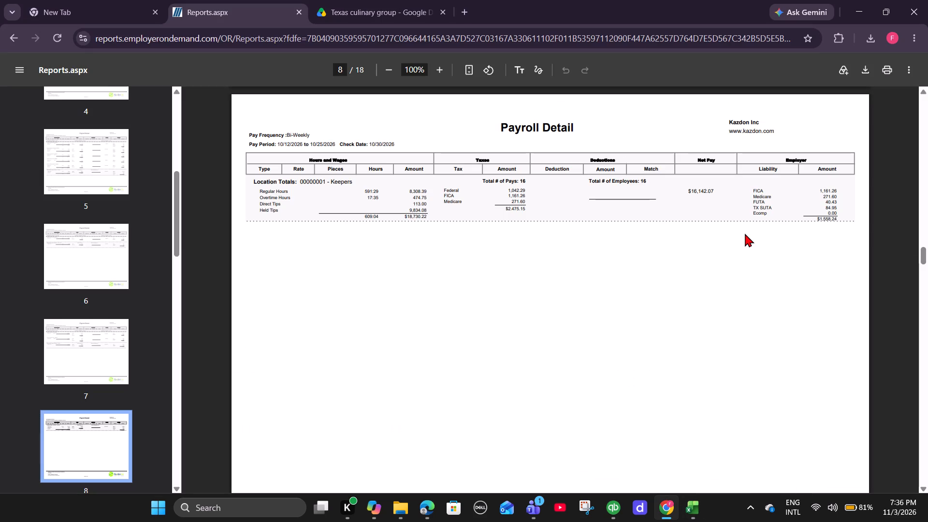
{"action": "key", "text": "alt+Tab"}
{"action": "scroll", "coordinate": [745, 233], "scroll_direction": "down", "scroll_amount": 2}
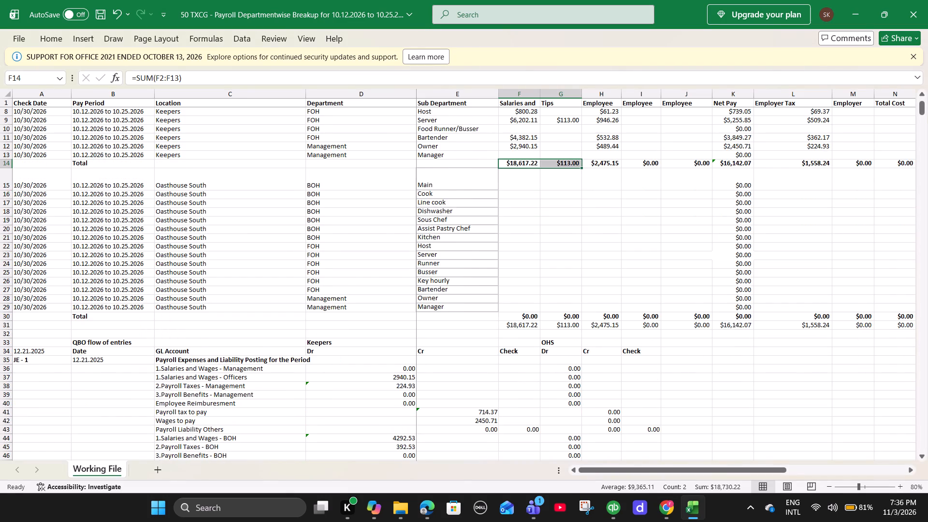
Find the Oasthouse Bartender department totals in the Chrome report and enter the gross amount 1053.51 in the Oasthouse South Bartender Salaries cell F27.
{"action": "scroll", "coordinate": [745, 233], "scroll_direction": "down", "scroll_amount": 6}
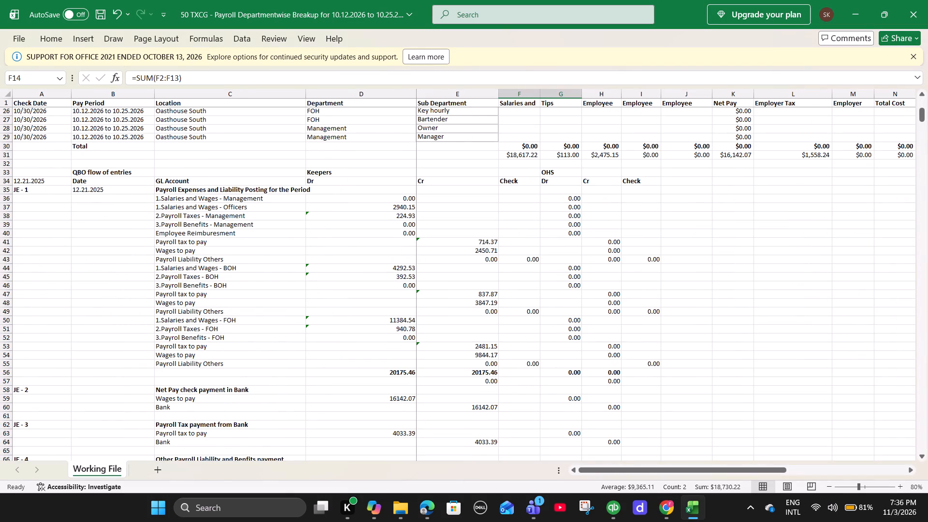
{"action": "scroll", "coordinate": [745, 233], "scroll_direction": "up", "scroll_amount": 6}
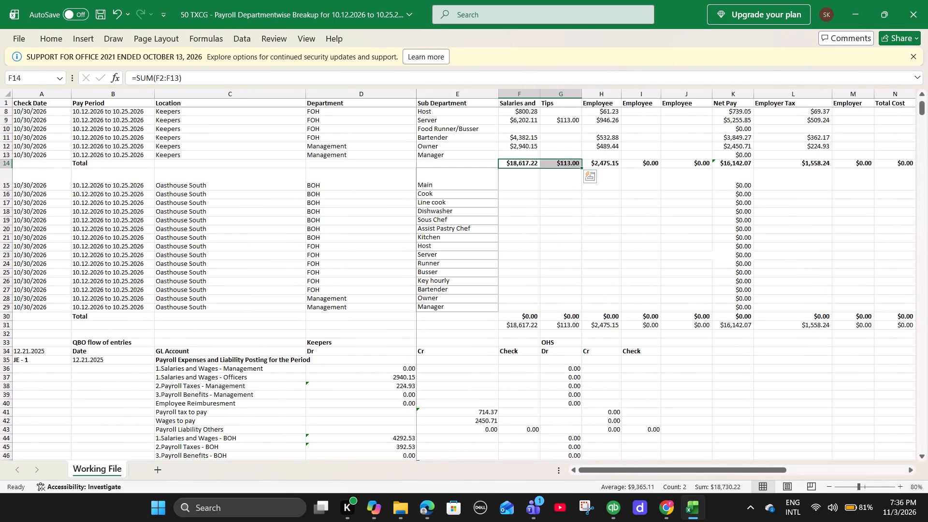
{"action": "left_click", "coordinate": [506, 201]}
{"action": "left_click", "coordinate": [507, 193]}
{"action": "key", "text": "alt+Tab"}
{"action": "scroll", "coordinate": [434, 228], "scroll_direction": "down", "scroll_amount": 5}
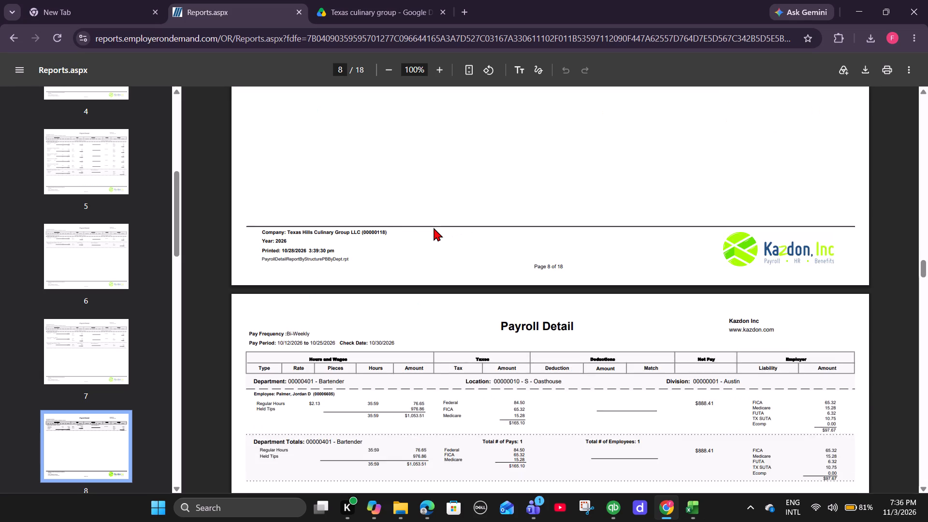
{"action": "scroll", "coordinate": [434, 228], "scroll_direction": "down", "scroll_amount": 3}
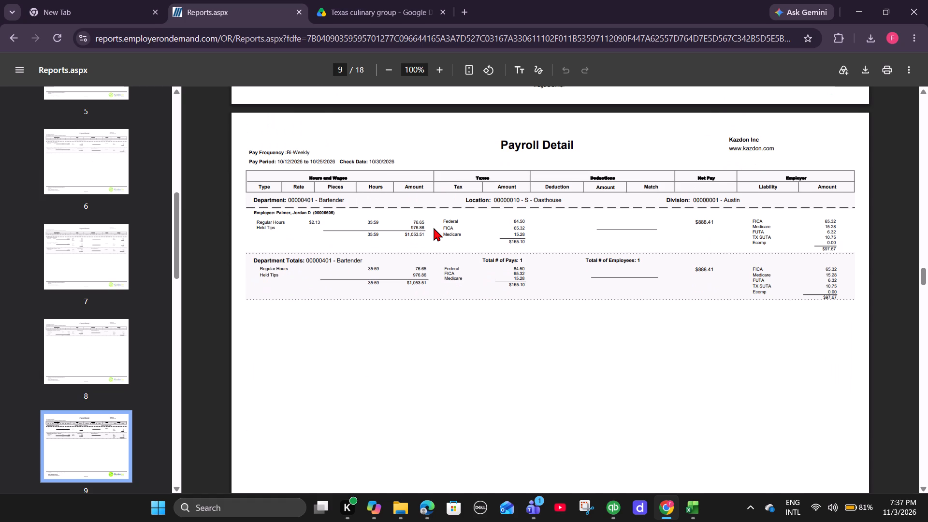
{"action": "scroll", "coordinate": [431, 228], "scroll_direction": "down", "scroll_amount": 1}
{"action": "key", "text": "alt+Tab"}
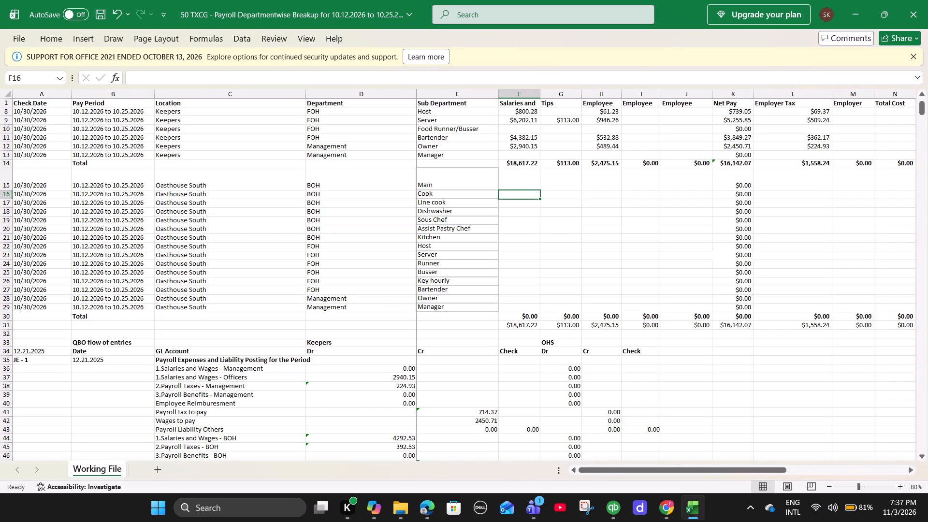
{"action": "left_click", "coordinate": [510, 292]}
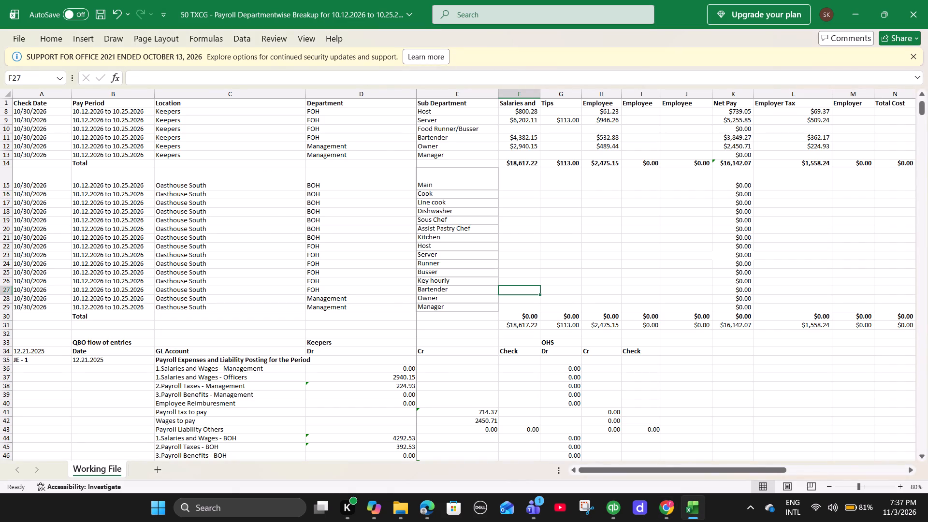
{"action": "key", "text": "alt+Tab"}
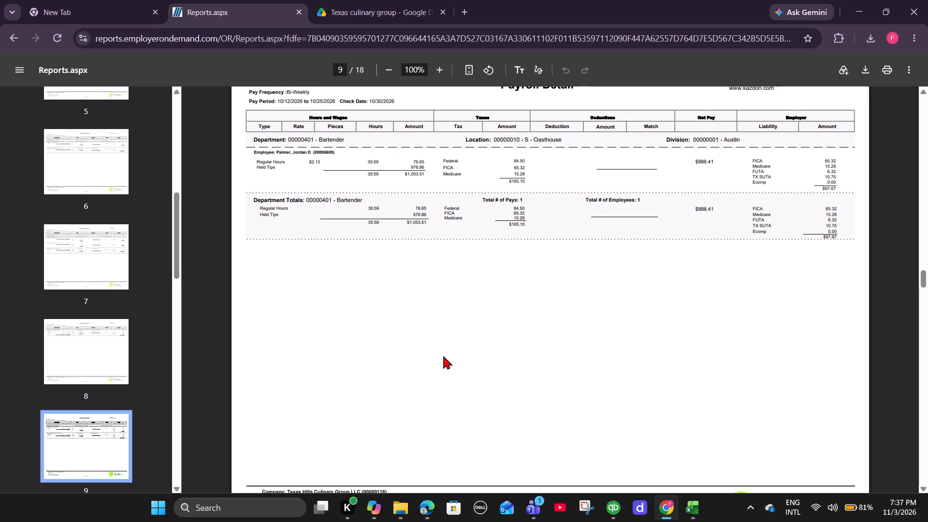
{"action": "key", "text": "alt+Tab"}
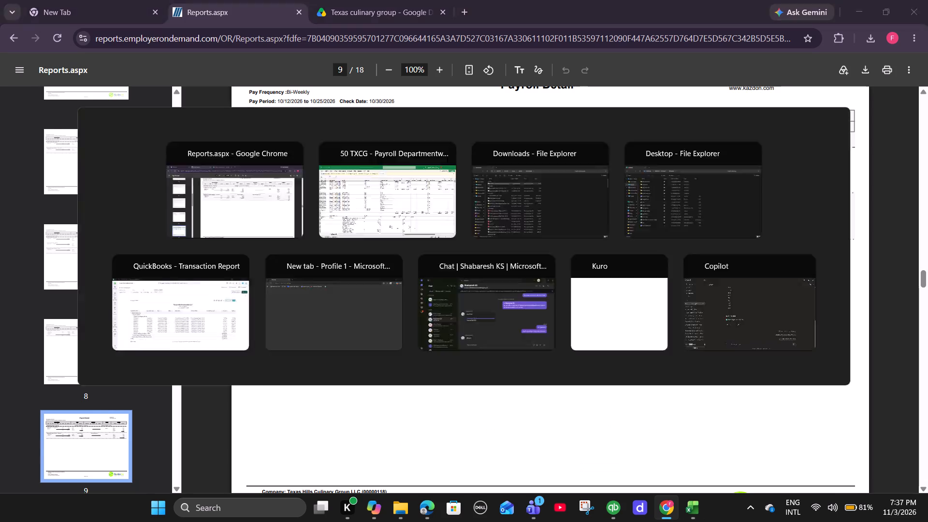
{"action": "type", "text": "1053.51"}
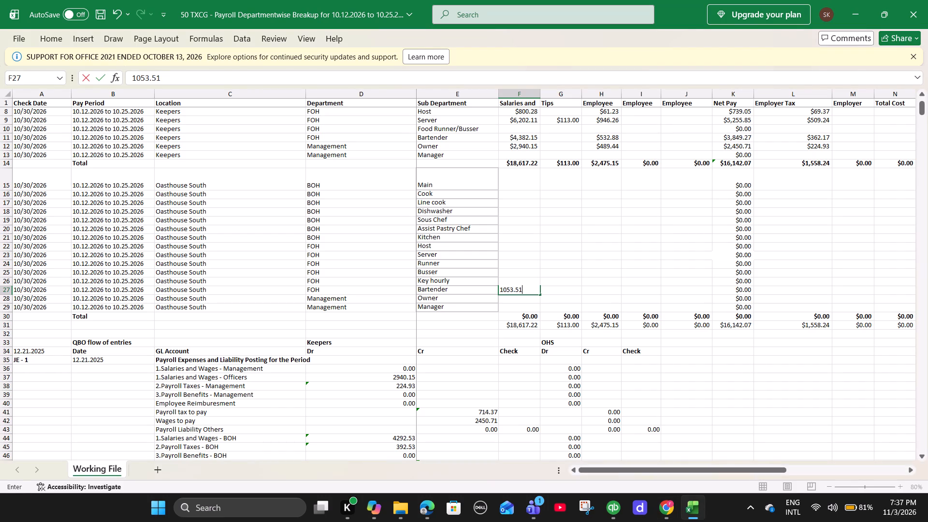
{"action": "key", "text": "Right"}
Enter the Oasthouse Bartender employee tax total 165.10 from the report in the Bartender row, cell H27.
{"action": "key", "text": "alt+Tab"}
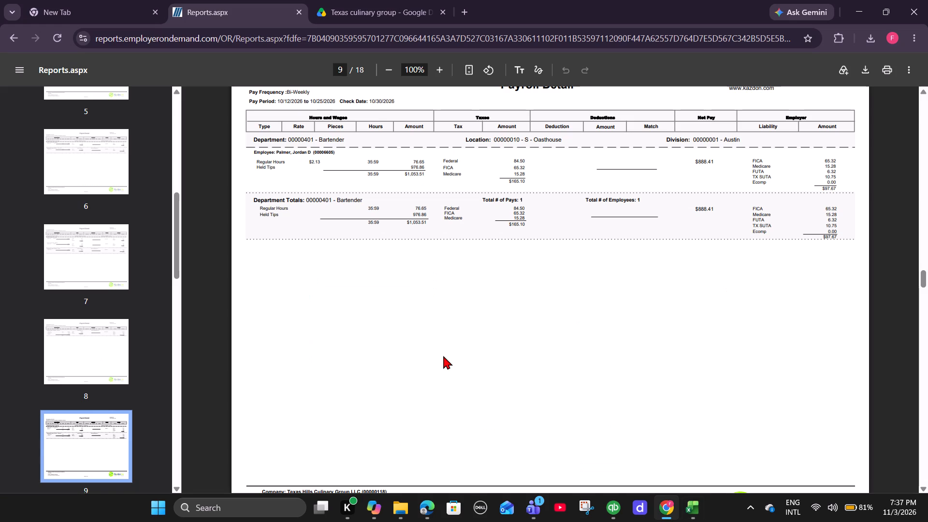
{"action": "key", "text": "alt+Tab"}
{"action": "key", "text": "Right"}
{"action": "type", "text": "165.10"}
{"action": "key", "text": "Right"}
Enter the Oasthouse Bartender employer liability total 97.67 from the report in the Bartender row's Employer Tax cell L27.
{"action": "key", "text": "alt+Tab"}
{"action": "key", "text": "alt+Tab"}
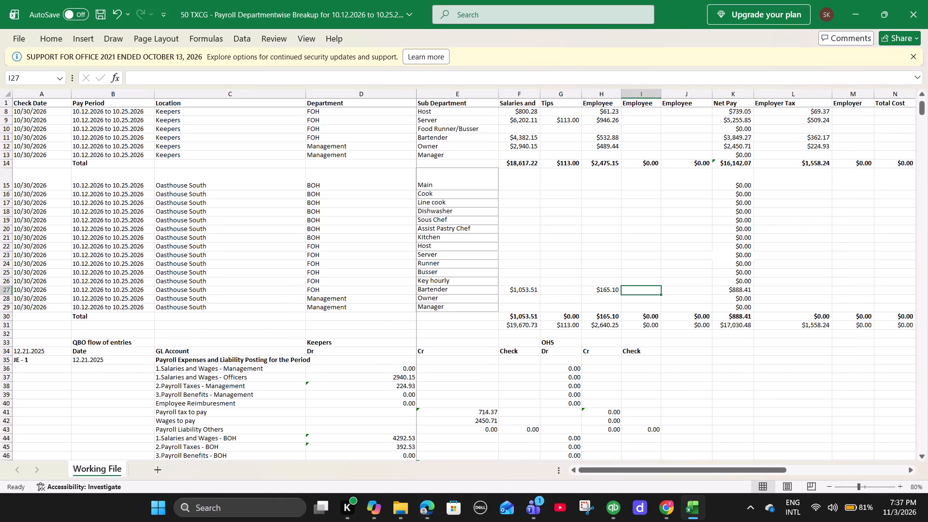
{"action": "key", "text": "Right"}
{"action": "key", "text": "Right"}
{"action": "key", "text": "Right"}
{"action": "key", "text": "alt+Tab"}
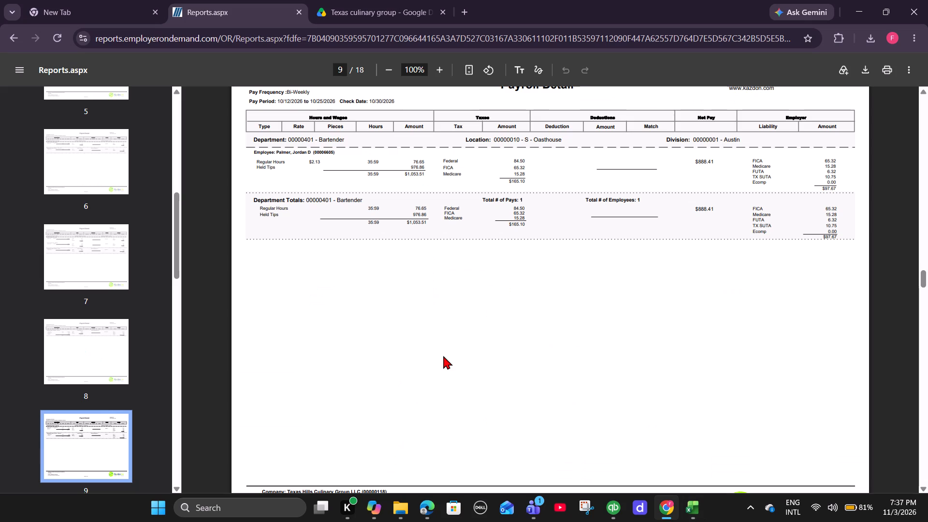
{"action": "key", "text": "alt+Tab"}
{"action": "type", "text": "97.67"}
{"action": "key", "text": "Right"}
Find the Oasthouse Host department totals in the report and enter the direct tips of 14 in the Host row's Tips cell G22.
{"action": "key", "text": "alt+Tab"}
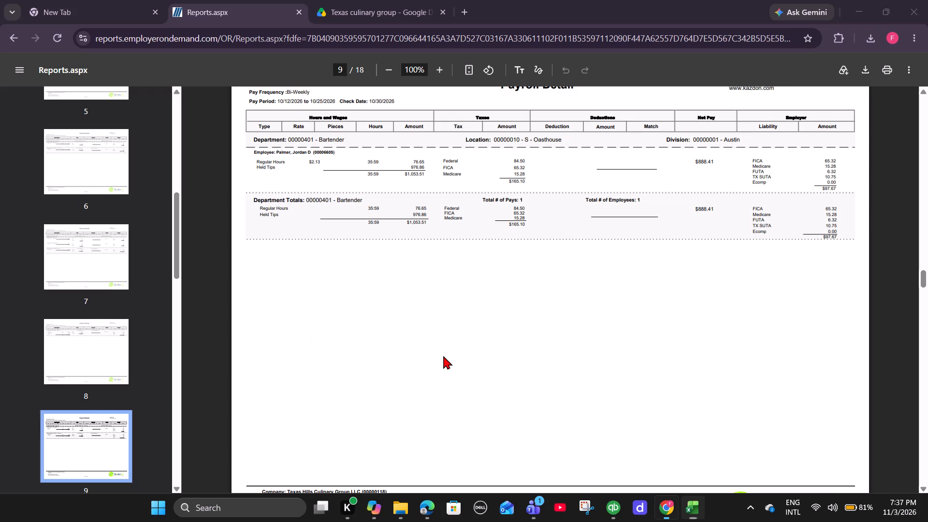
{"action": "scroll", "coordinate": [634, 266], "scroll_direction": "down", "scroll_amount": 7}
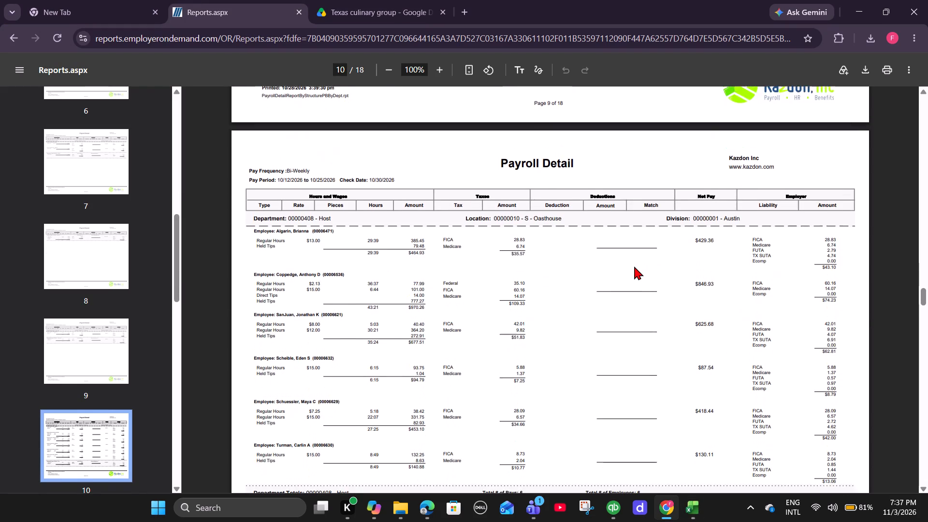
{"action": "scroll", "coordinate": [634, 266], "scroll_direction": "down", "scroll_amount": 6}
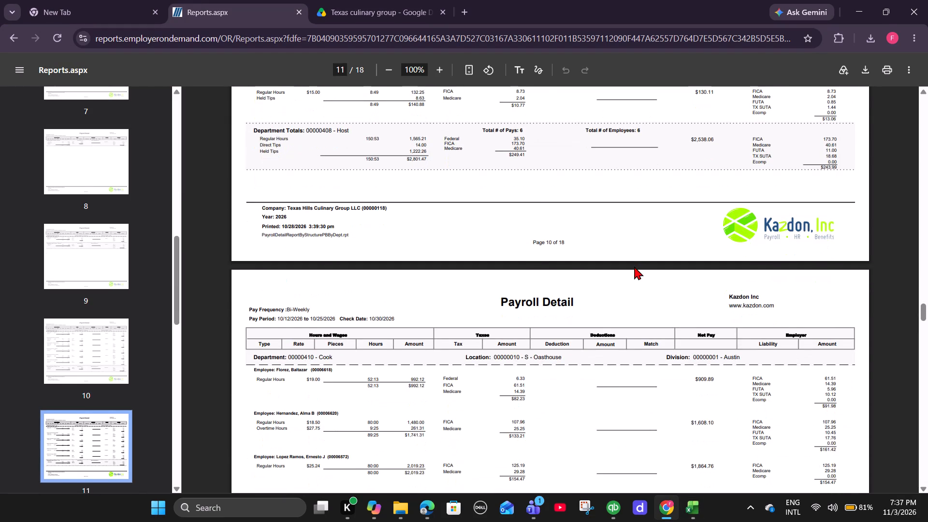
{"action": "key", "text": "alt+Tab"}
{"action": "left_click", "coordinate": [531, 248]}
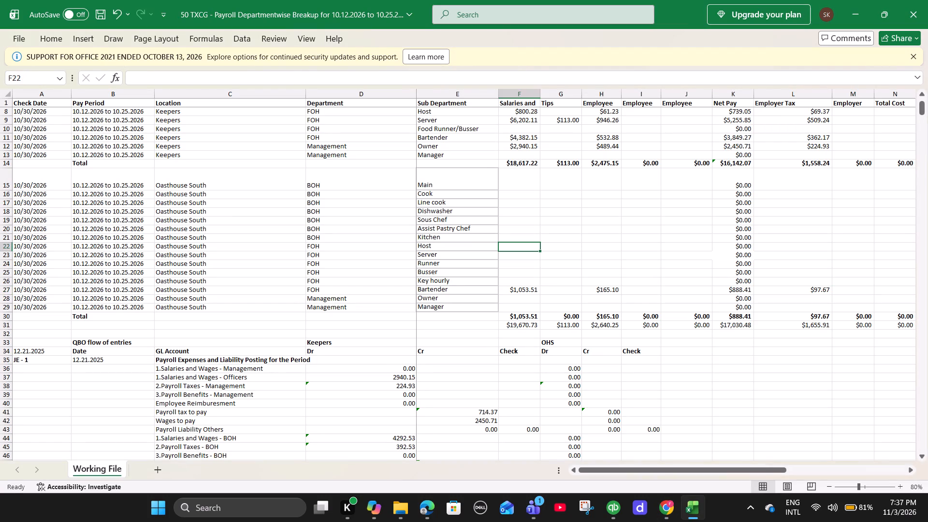
{"action": "key", "text": "alt+Tab"}
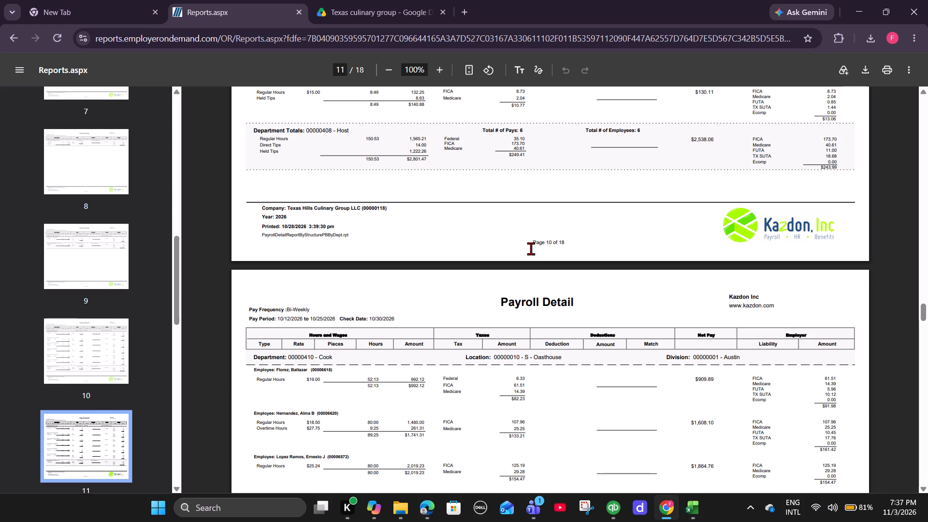
{"action": "scroll", "coordinate": [529, 248], "scroll_direction": "up", "scroll_amount": 1}
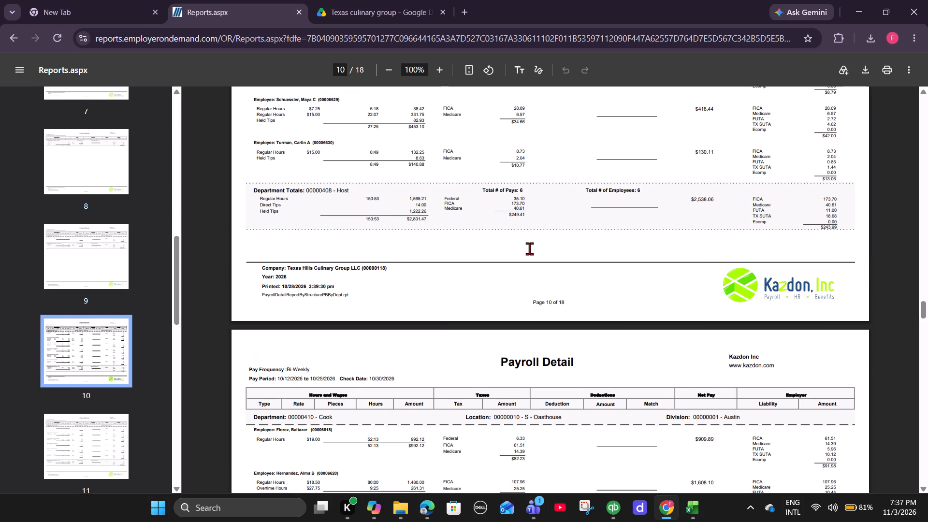
{"action": "key", "text": "alt+Tab"}
{"action": "key", "text": "Right"}
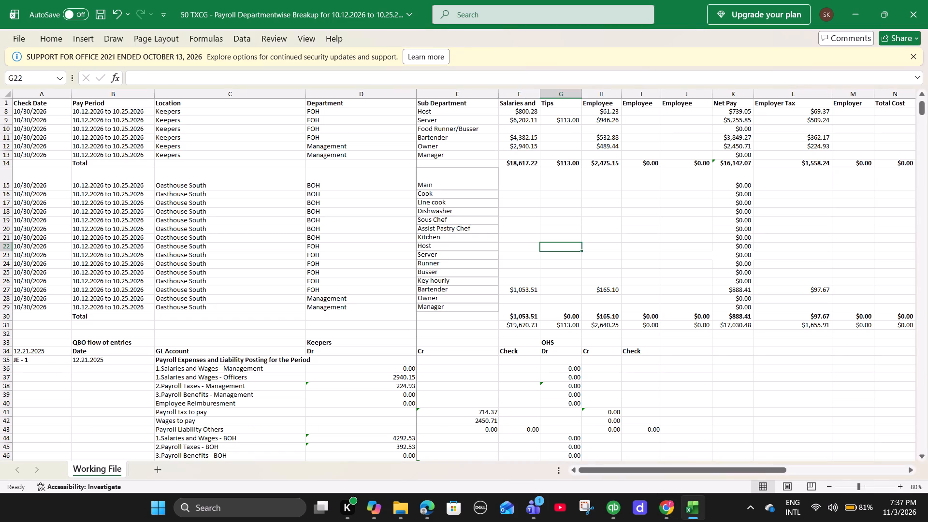
{"action": "type", "text": "14"}
{"action": "key", "text": "Left"}
Enter the Oasthouse Host gross amount less direct tips, 2787.47, in the Host row's Salaries cell F22.
{"action": "key", "text": "alt+Tab"}
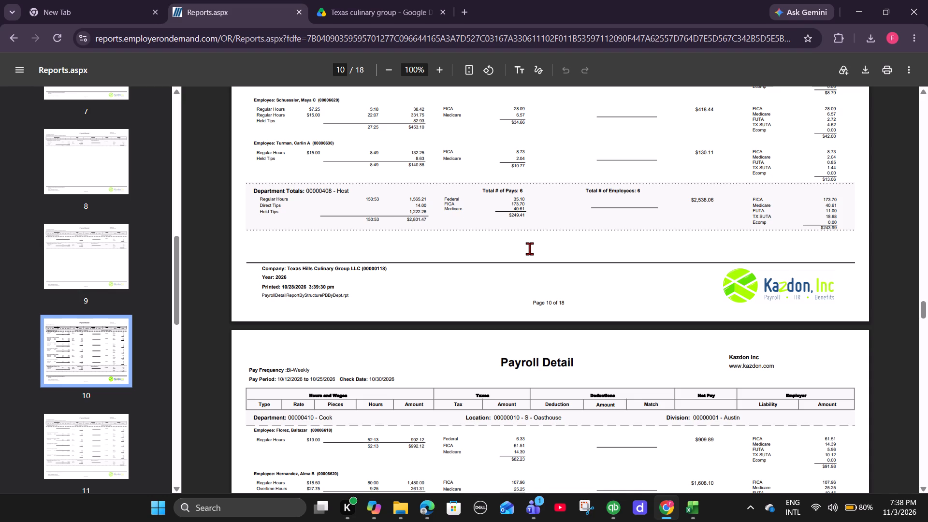
{"action": "key", "text": "alt+Tab"}
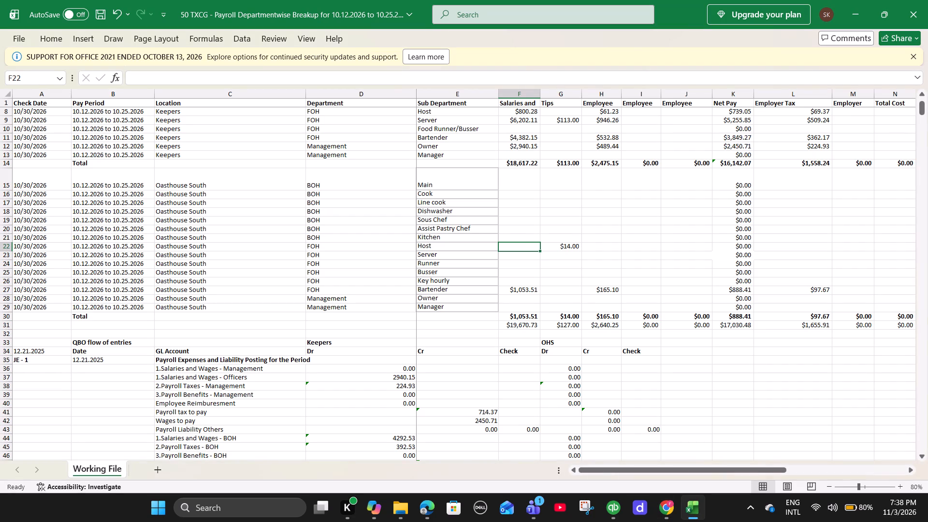
{"action": "type", "text": "27"}
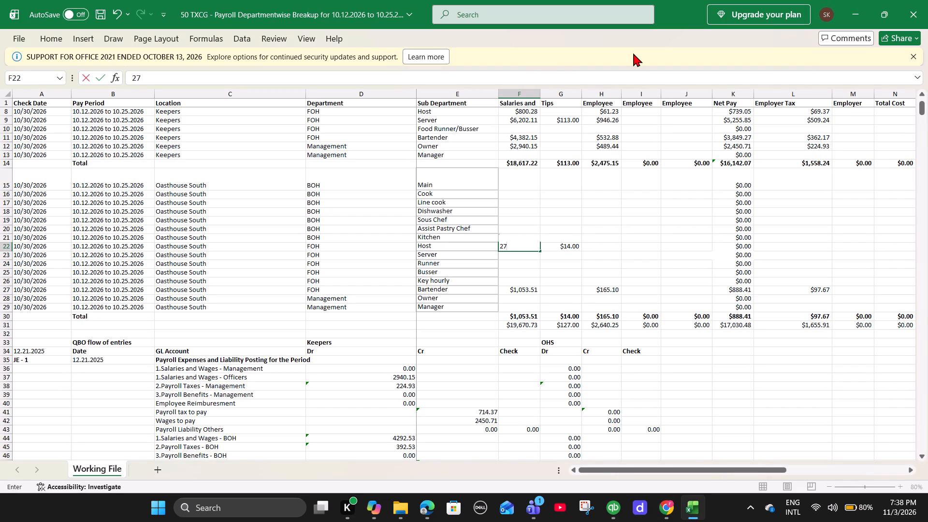
{"action": "type", "text": "87"}
{"action": "type", "text": ".47"}
{"action": "key", "text": "Right"}
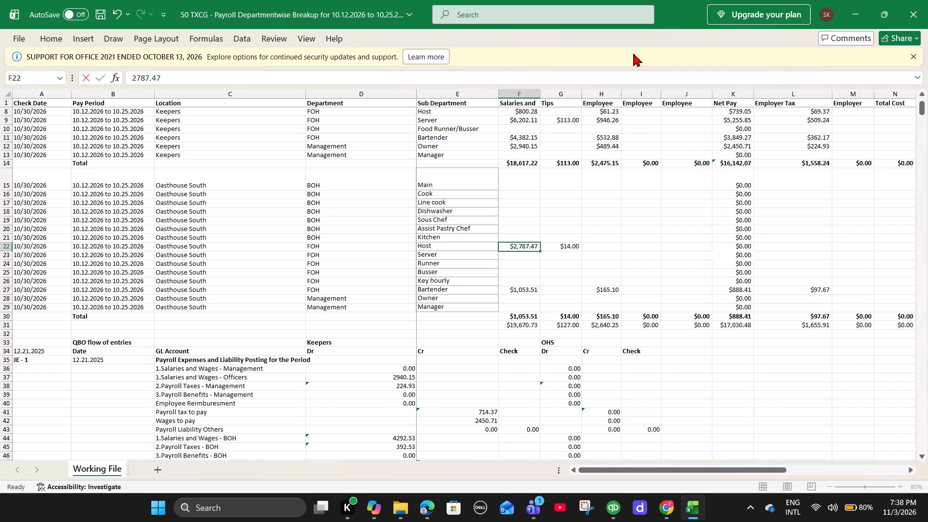
Enter the Oasthouse Host employee tax total 249.41 from the report in the Host row, cell H22.
{"action": "key", "text": "Right"}
{"action": "key", "text": "alt+Tab"}
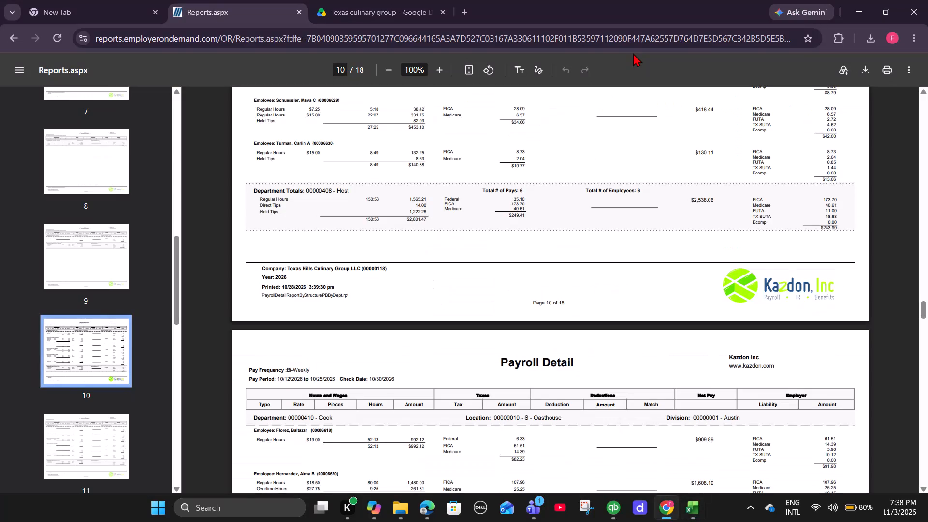
{"action": "key", "text": "alt+Tab"}
{"action": "type", "text": "249."}
{"action": "key", "text": "alt+Tab"}
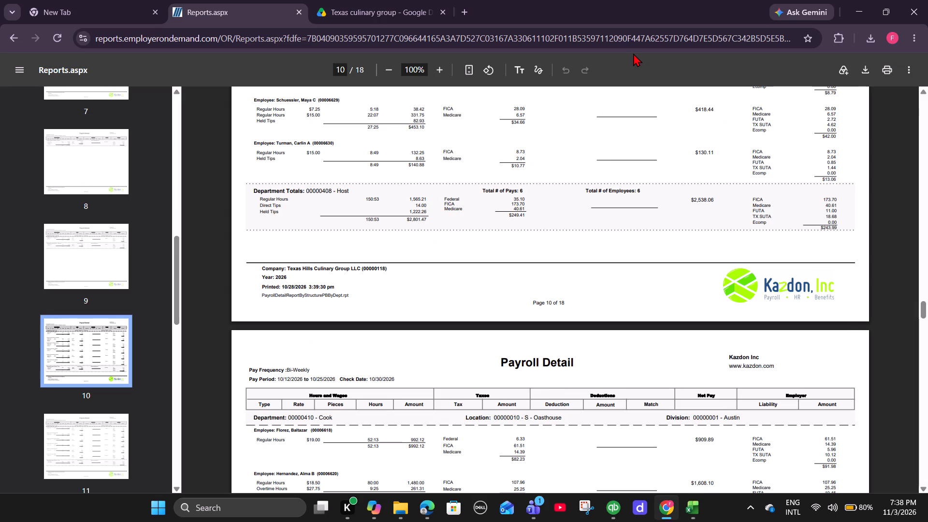
{"action": "key", "text": "alt+Tab"}
{"action": "type", "text": "41"}
{"action": "key", "text": "Right"}
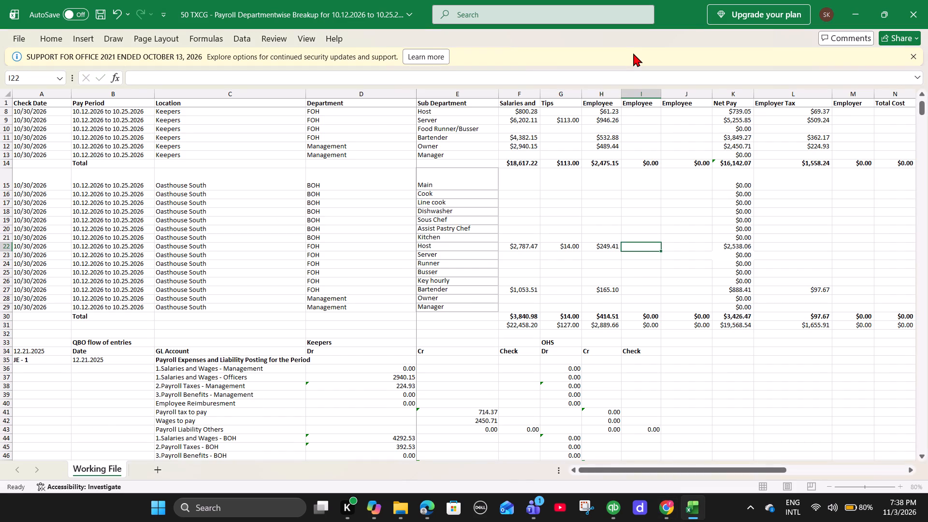
Enter the Oasthouse Host employer liability total 243.99 from the report in the Host row's Employer Tax cell L22.
{"action": "key", "text": "alt+Tab"}
{"action": "key", "text": "alt+Tab"}
{"action": "key", "text": "Right"}
{"action": "key", "text": "Right"}
{"action": "key", "text": "Right"}
{"action": "key", "text": "alt+Tab"}
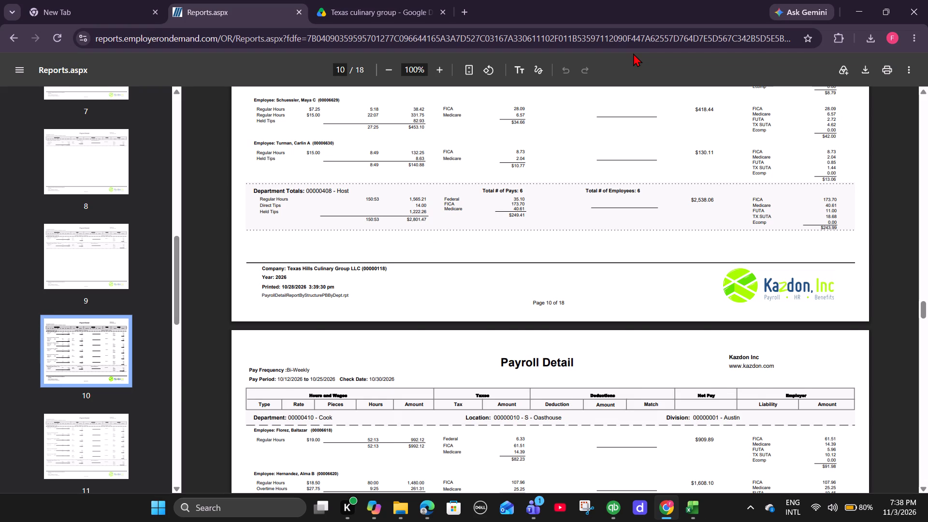
{"action": "key", "text": "alt+Tab"}
{"action": "key", "text": "alt+Tab"}
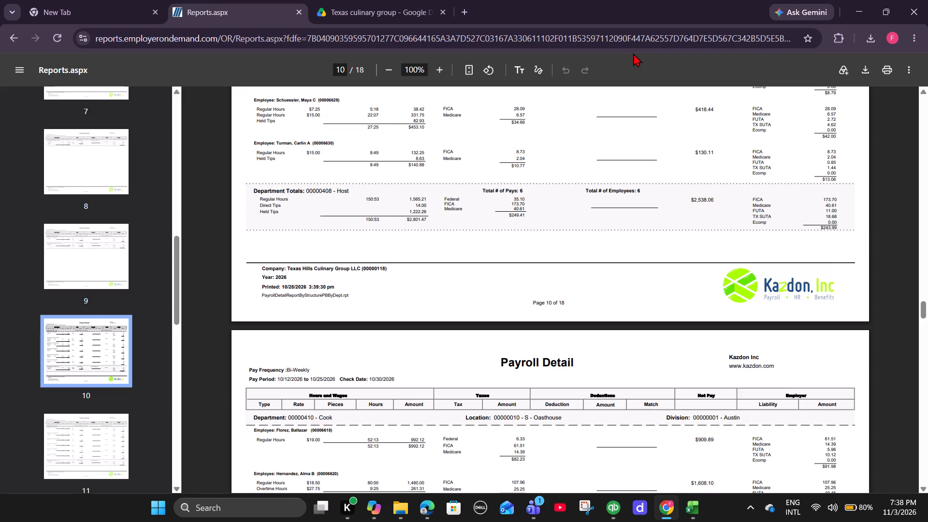
{"action": "key", "text": "alt+Tab"}
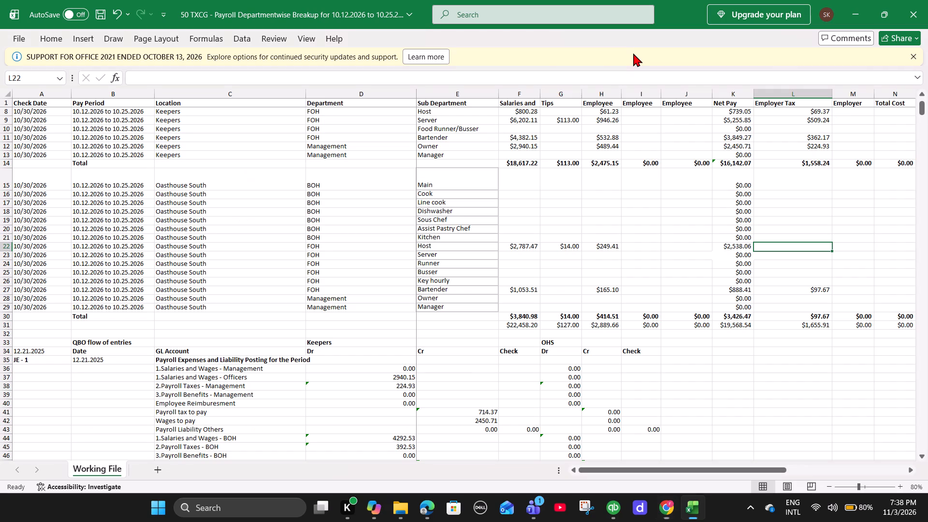
{"action": "type", "text": "243.99"}
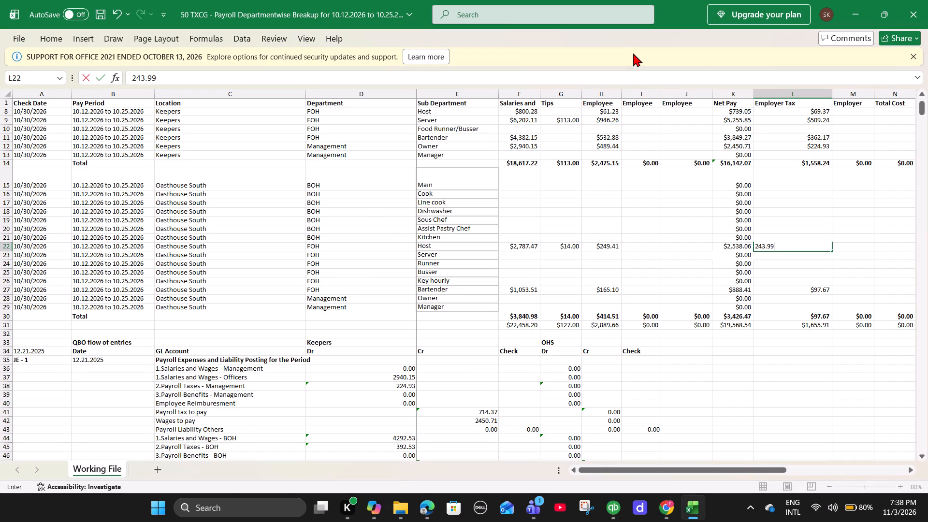
{"action": "key", "text": "Right"}
Find the Oasthouse Cook department totals in the report and enter the gross amount 8290.28 in the Cook row's Salaries cell F16.
{"action": "key", "text": "alt+Tab"}
{"action": "scroll", "coordinate": [594, 158], "scroll_direction": "down", "scroll_amount": 8}
{"action": "key", "text": "alt+Tab"}
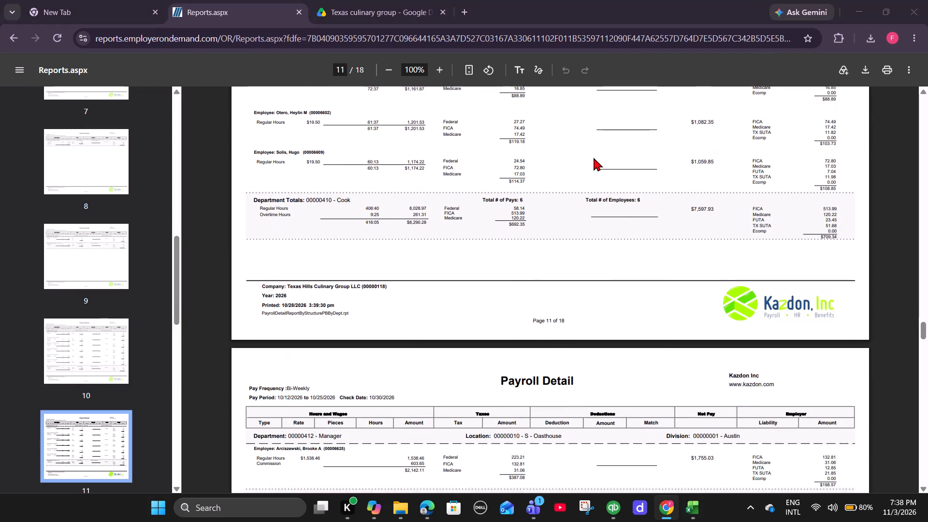
{"action": "left_click", "coordinate": [531, 194]}
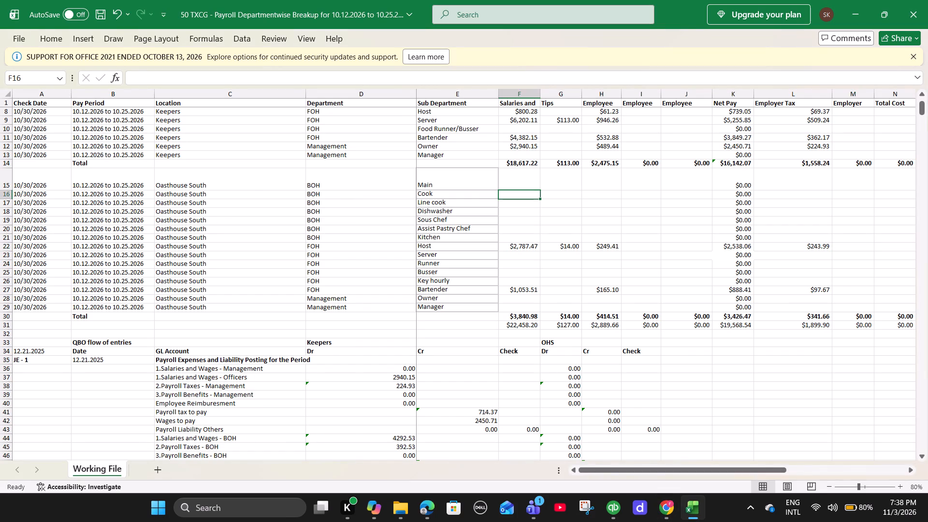
{"action": "key", "text": "alt+Tab"}
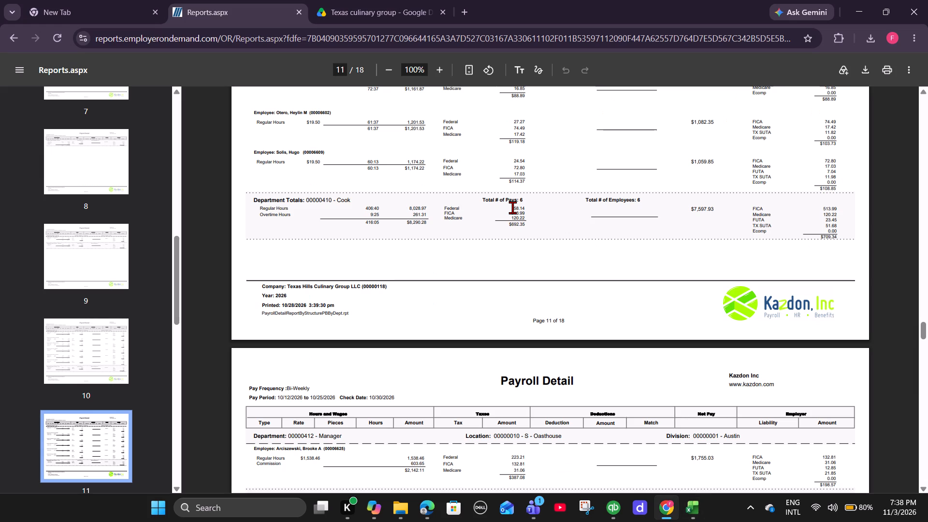
{"action": "key", "text": "alt+Tab"}
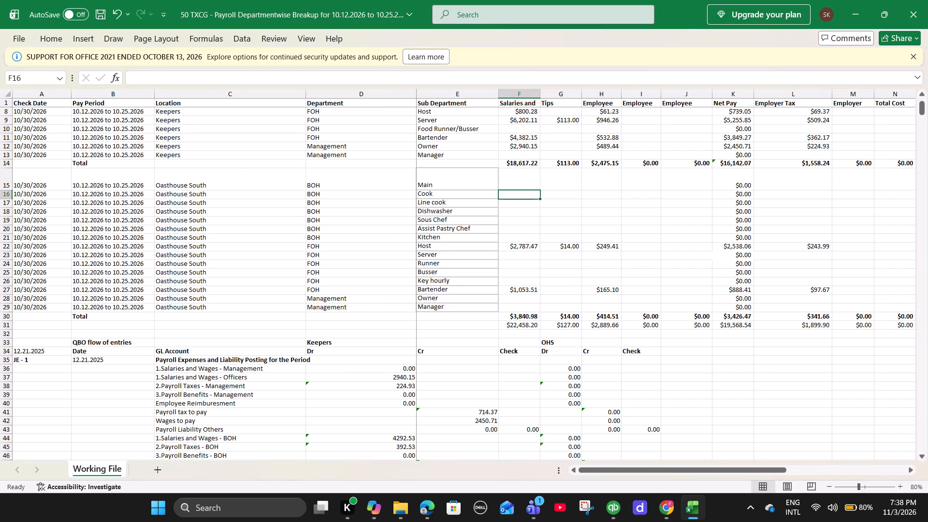
{"action": "type", "text": "8290."}
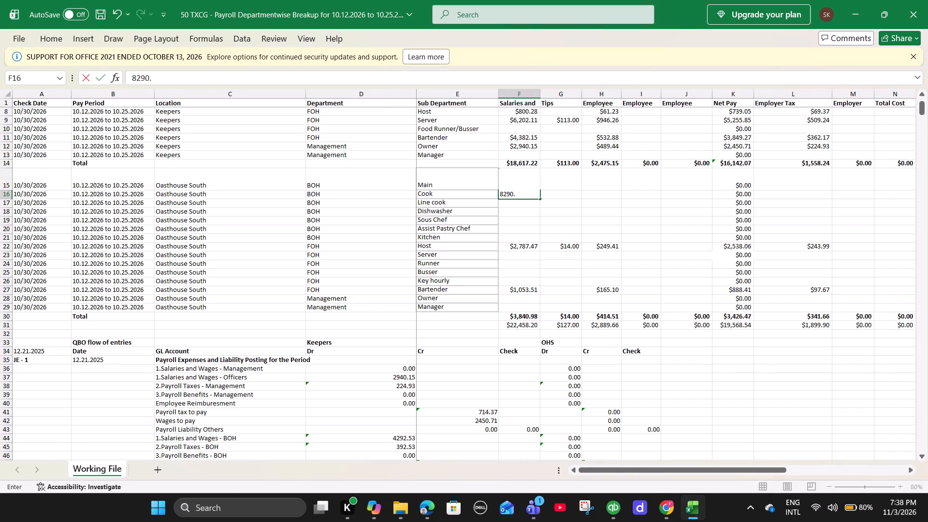
{"action": "key", "text": "alt+Tab"}
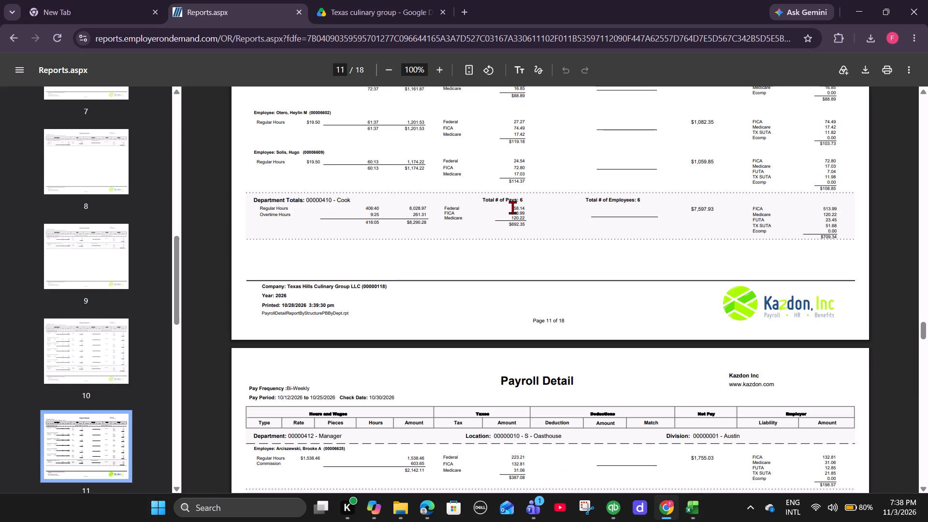
{"action": "key", "text": "alt+Tab"}
{"action": "type", "text": "28"}
{"action": "key", "text": "Right"}
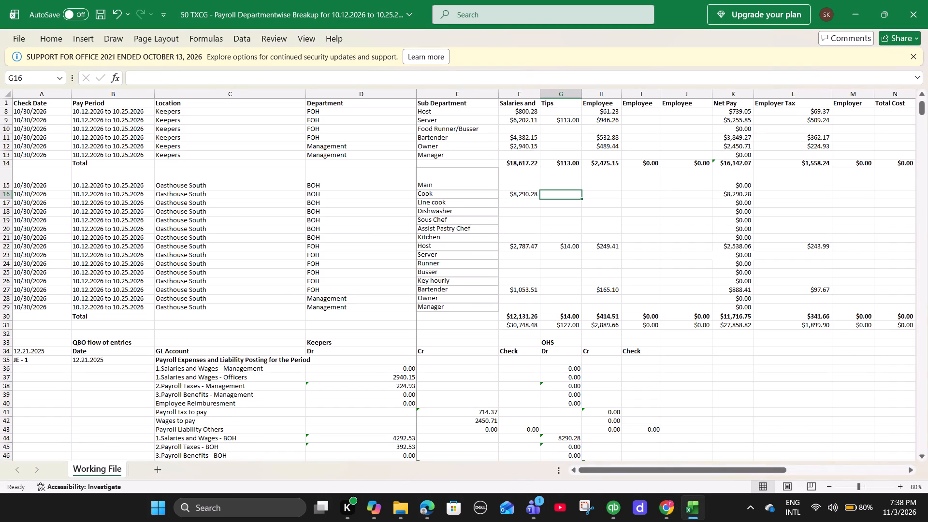
Enter the Oasthouse Cook employee tax total 692.35 from the report in the Cook row, cell H16.
{"action": "key", "text": "alt+Tab"}
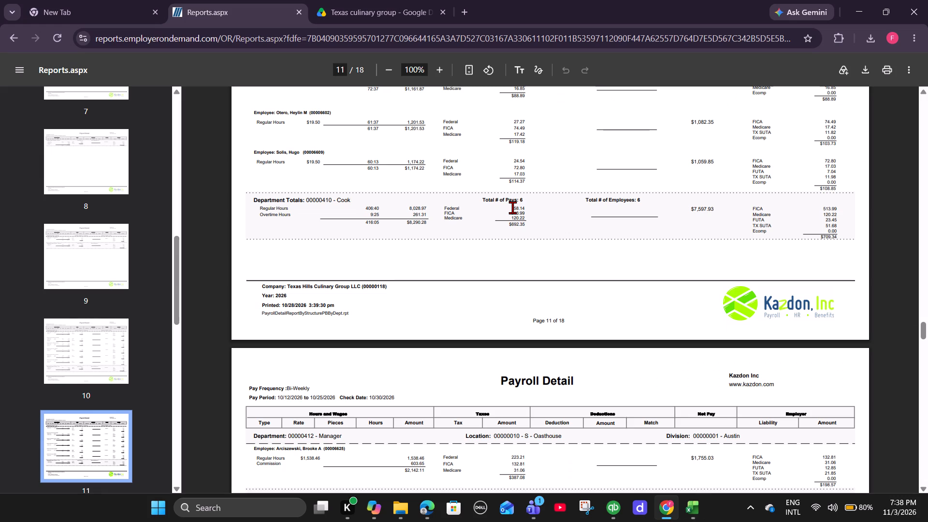
{"action": "key", "text": "alt+Tab"}
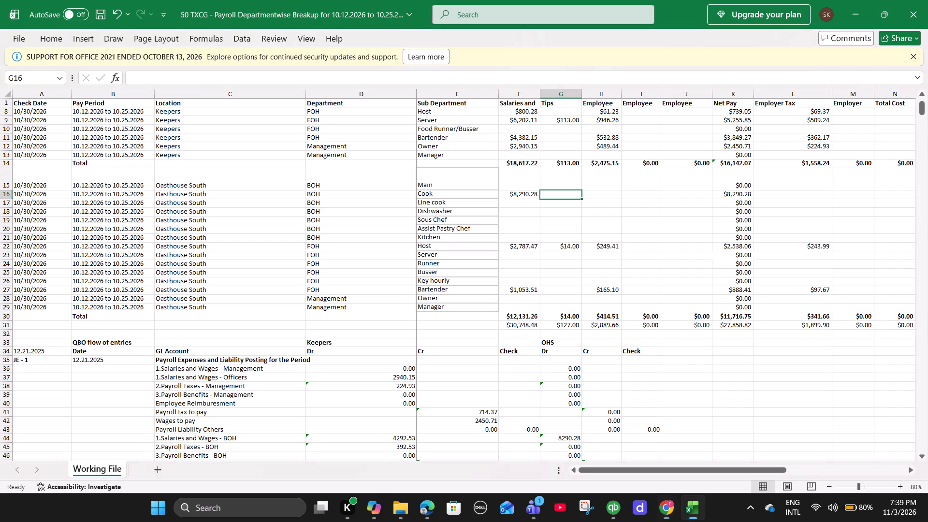
{"action": "key", "text": "Right"}
{"action": "type", "text": "692."}
{"action": "key", "text": "alt+Tab"}
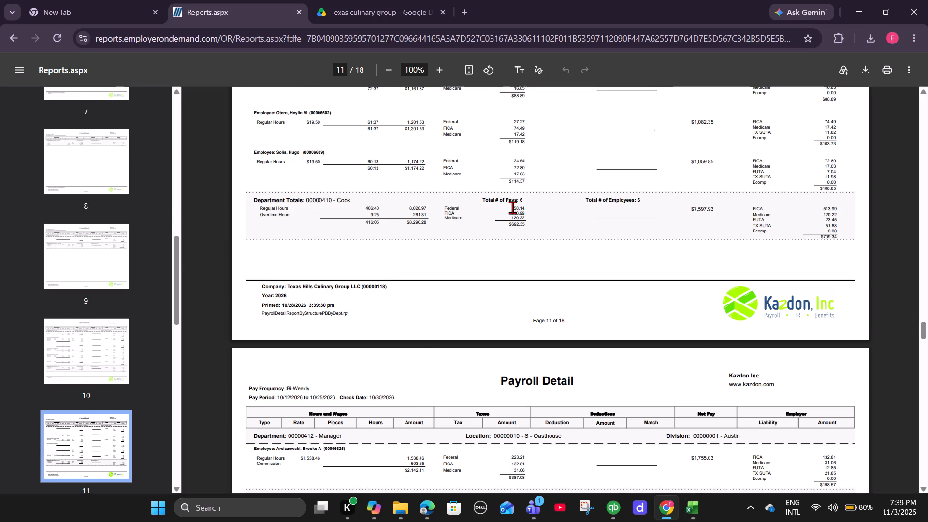
{"action": "key", "text": "alt+Tab"}
{"action": "type", "text": "35"}
{"action": "key", "text": "Right"}
Enter the Oasthouse Cook employer liability total 709.34 from the report in the Cook row's Employer Tax cell L16.
{"action": "key", "text": "alt+Tab"}
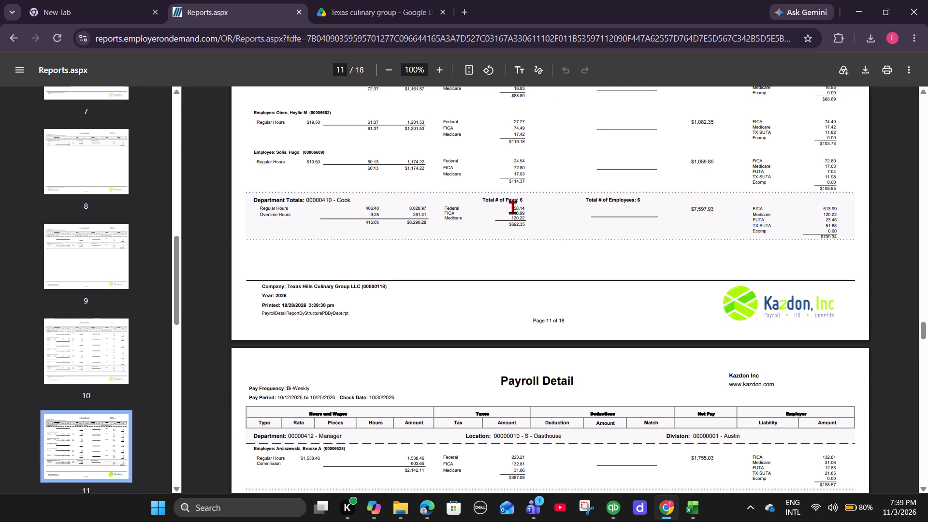
{"action": "key", "text": "alt+Tab"}
{"action": "key", "text": "Right"}
{"action": "key", "text": "Right"}
{"action": "key", "text": "Right"}
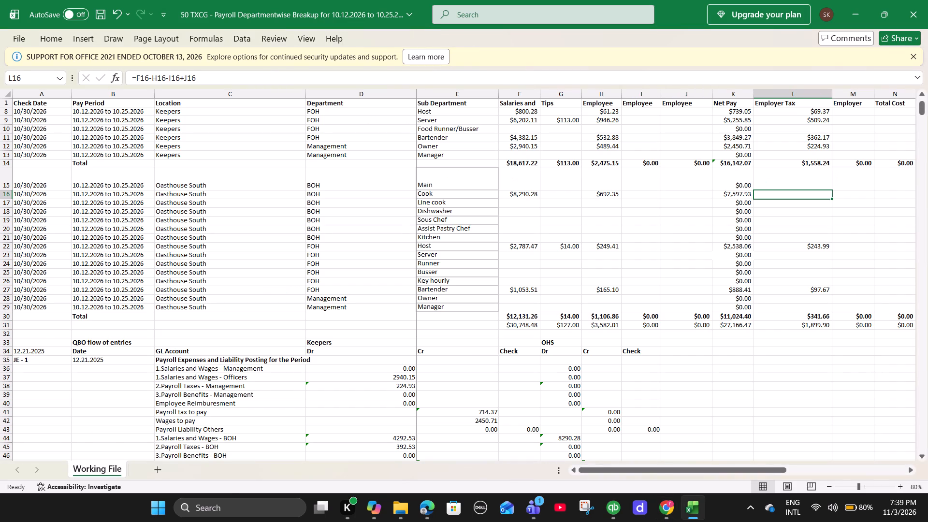
{"action": "key", "text": "alt+Tab"}
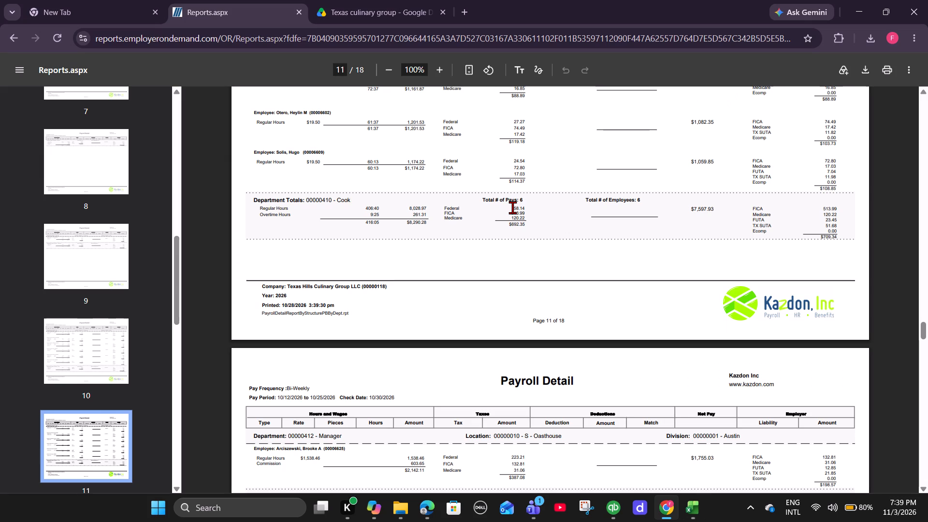
{"action": "key", "text": "alt+Tab"}
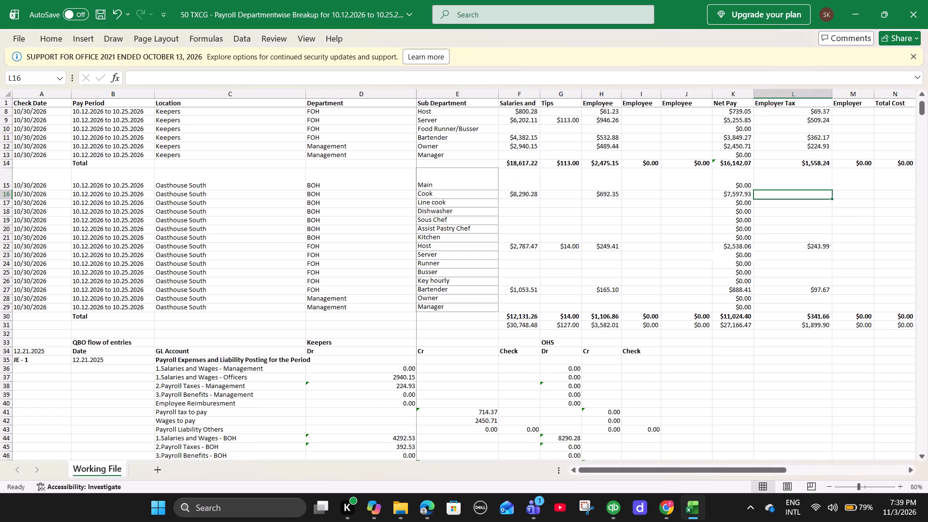
{"action": "type", "text": "709.34"}
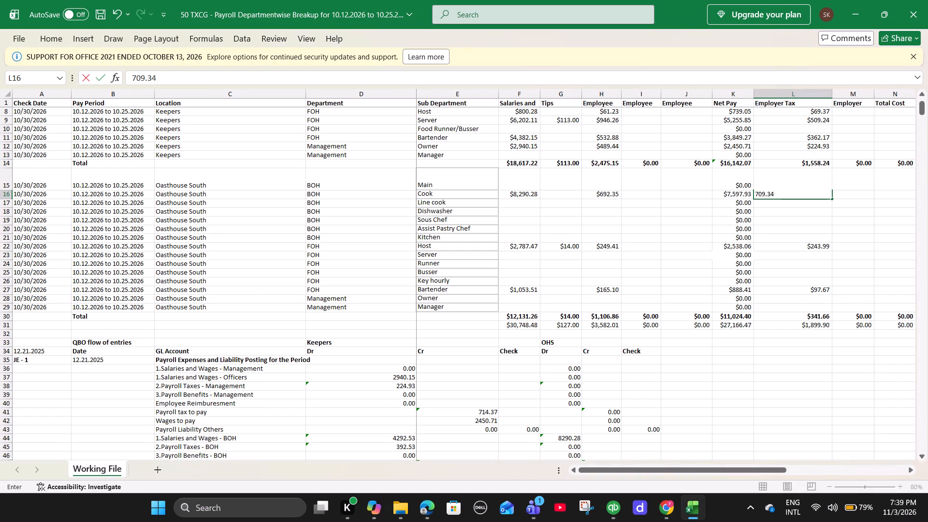
{"action": "key", "text": "Right"}
Find the Oasthouse Manager department totals in the report and enter the gross amount =2142.11 in the Manager row's Salaries cell F29.
{"action": "key", "text": "alt+Tab"}
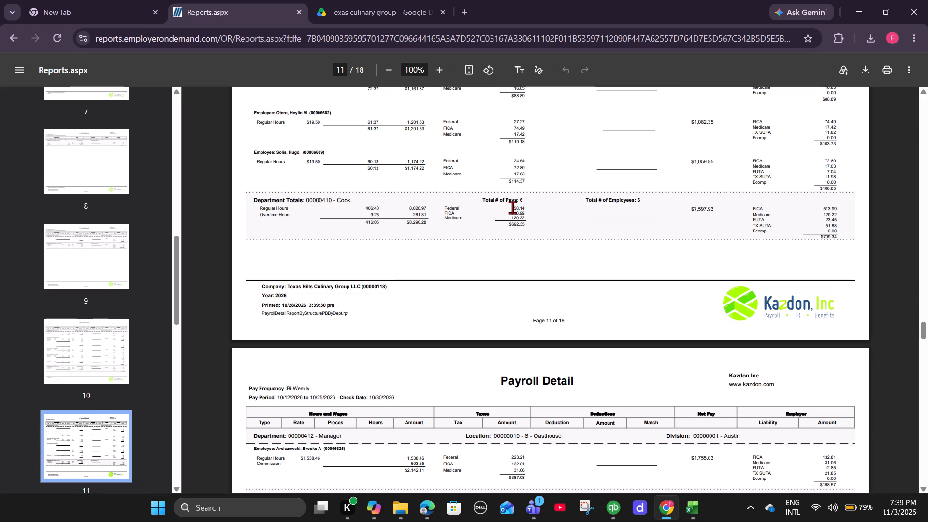
{"action": "scroll", "coordinate": [512, 207], "scroll_direction": "down", "scroll_amount": 5}
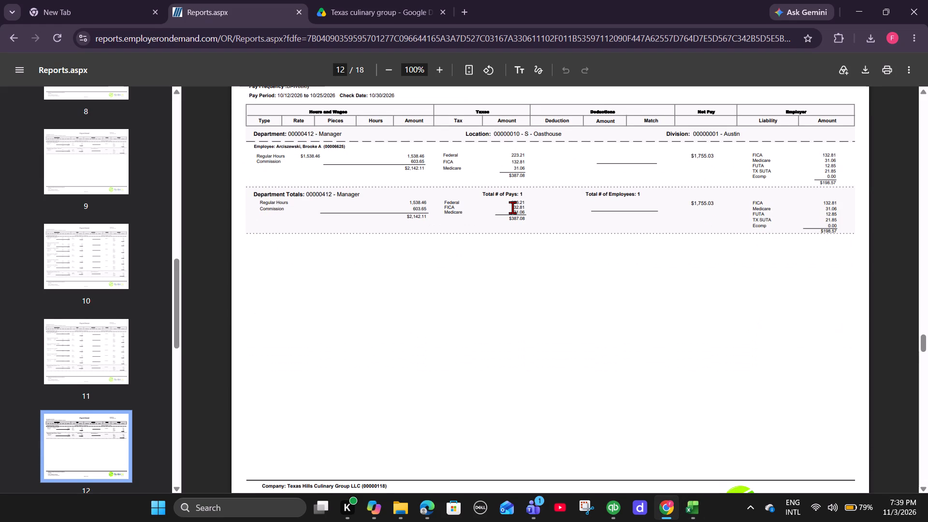
{"action": "key", "text": "alt+Tab"}
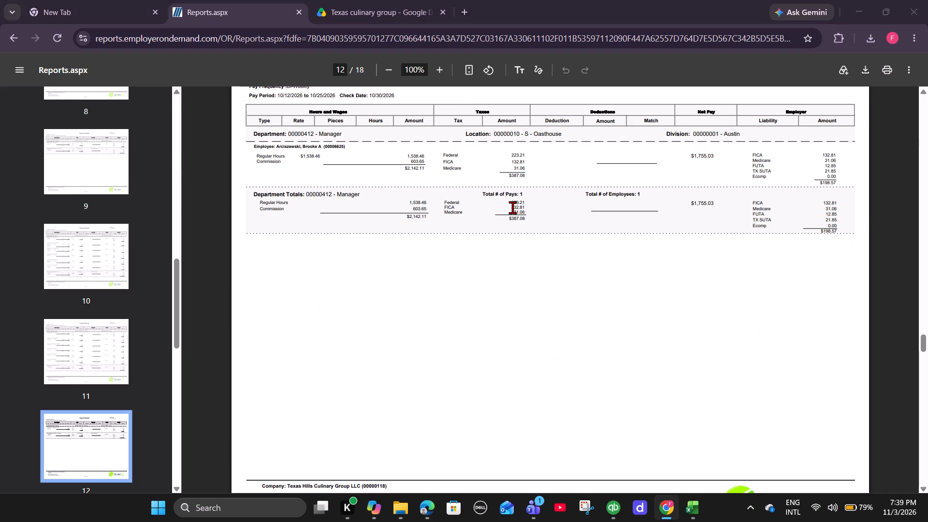
{"action": "left_click", "coordinate": [508, 309]}
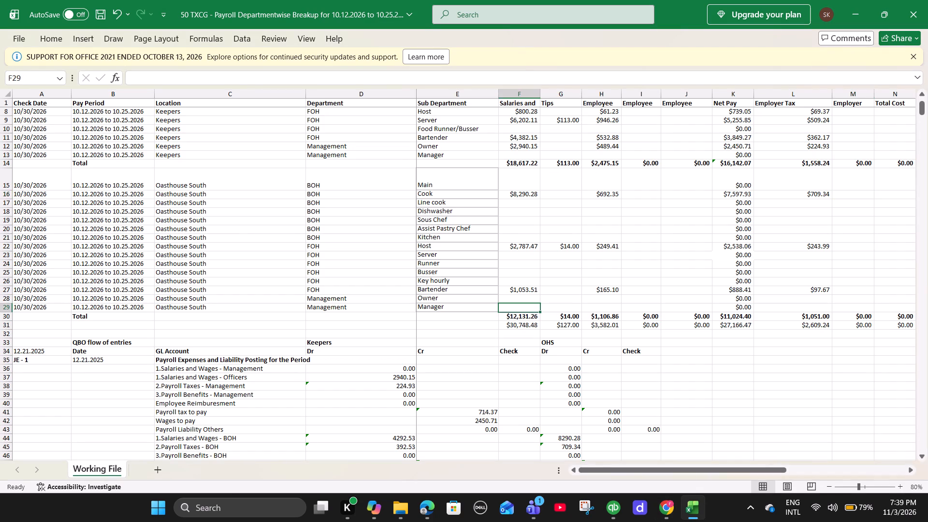
{"action": "key", "text": "alt+Tab"}
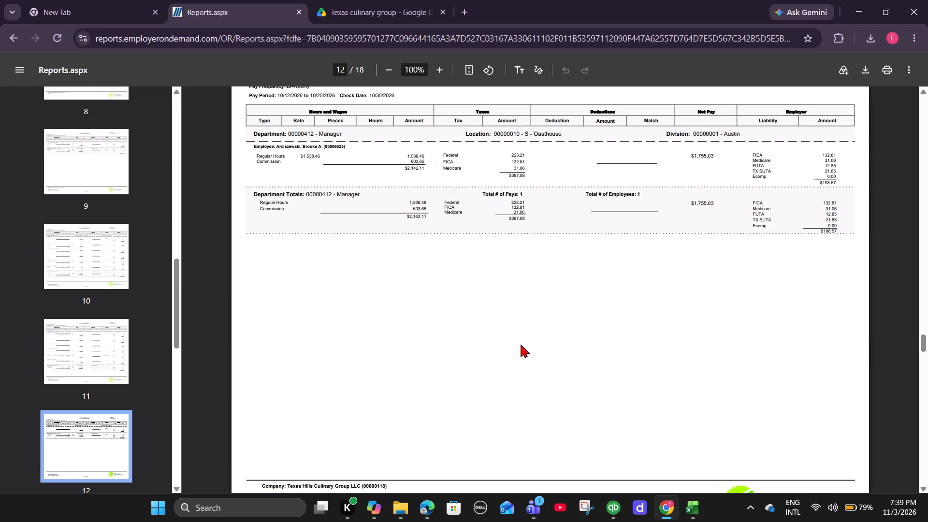
{"action": "key", "text": "alt+Tab"}
{"action": "type", "text": "=2142."}
{"action": "type", "text": "11"}
{"action": "key", "text": "alt+Tab"}
{"action": "key", "text": "alt+Tab"}
{"action": "key", "text": "Right"}
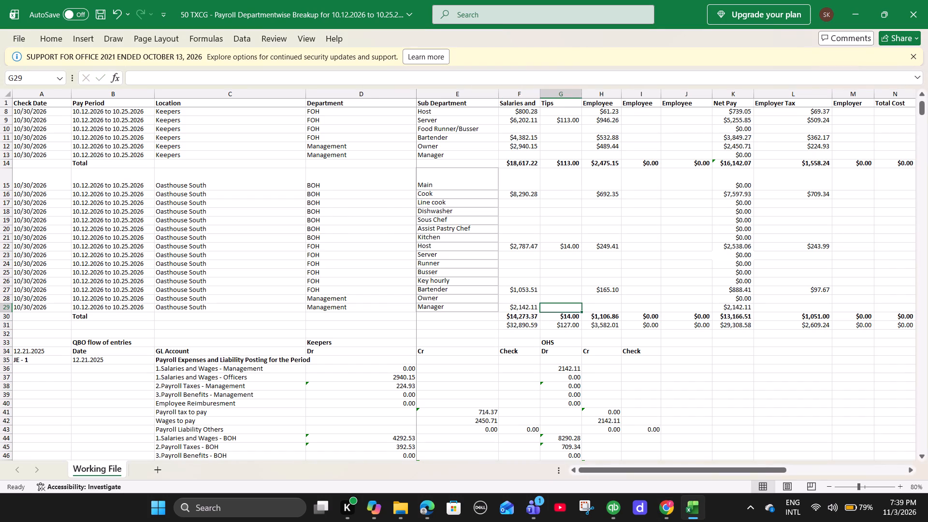
Enter the Oasthouse Manager employee tax total =387.08 from the report in the Manager row, cell H29.
{"action": "key", "text": "Right"}
{"action": "key", "text": "equal"}
{"action": "key", "text": "alt+Tab"}
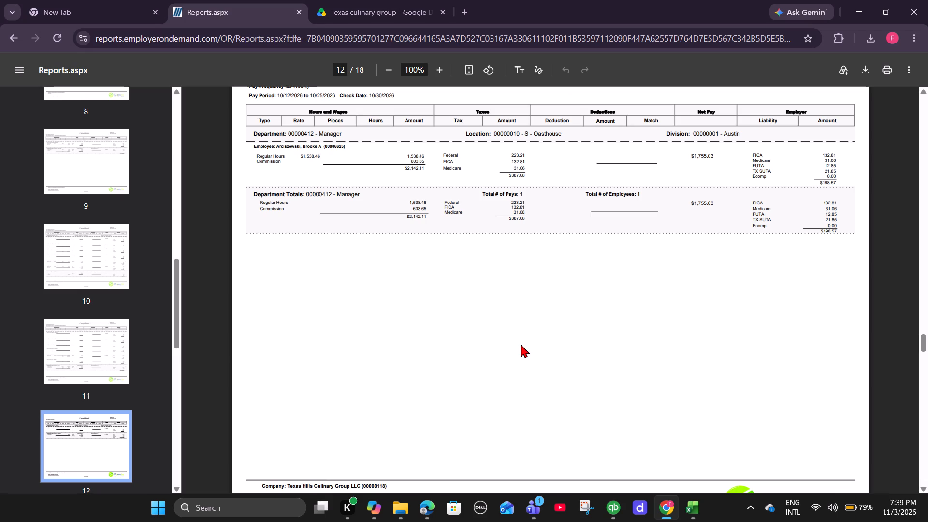
{"action": "key", "text": "alt+Tab"}
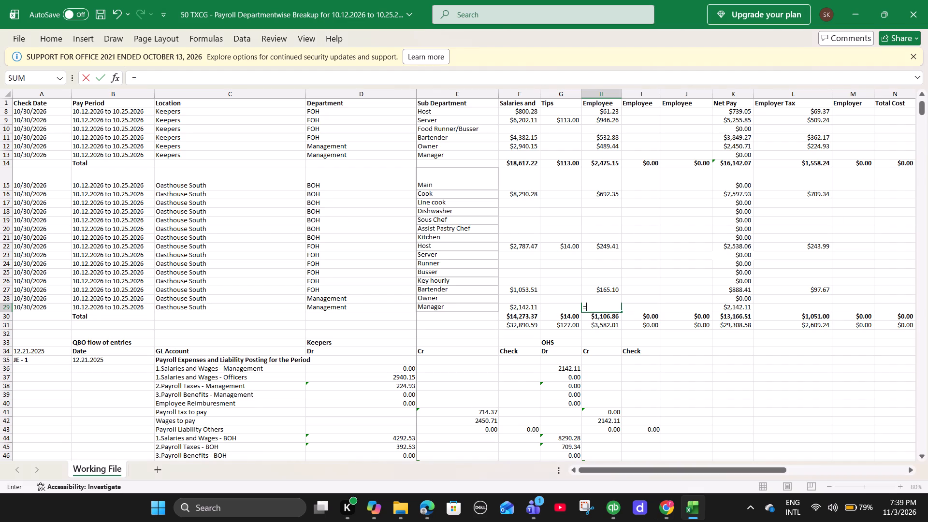
{"action": "type", "text": "387.08"}
{"action": "key", "text": "Right"}
Enter the Oasthouse Manager employer liability total =198.57 from the report in the Manager row's Employer Tax cell L29.
{"action": "key", "text": "Right"}
{"action": "key", "text": "alt+Tab"}
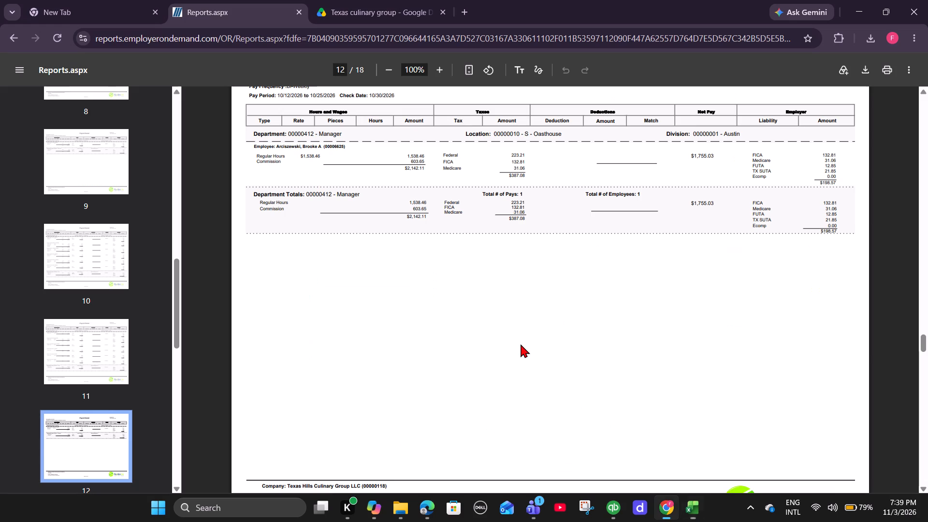
{"action": "key", "text": "alt+Tab"}
{"action": "key", "text": "Right"}
{"action": "key", "text": "Right"}
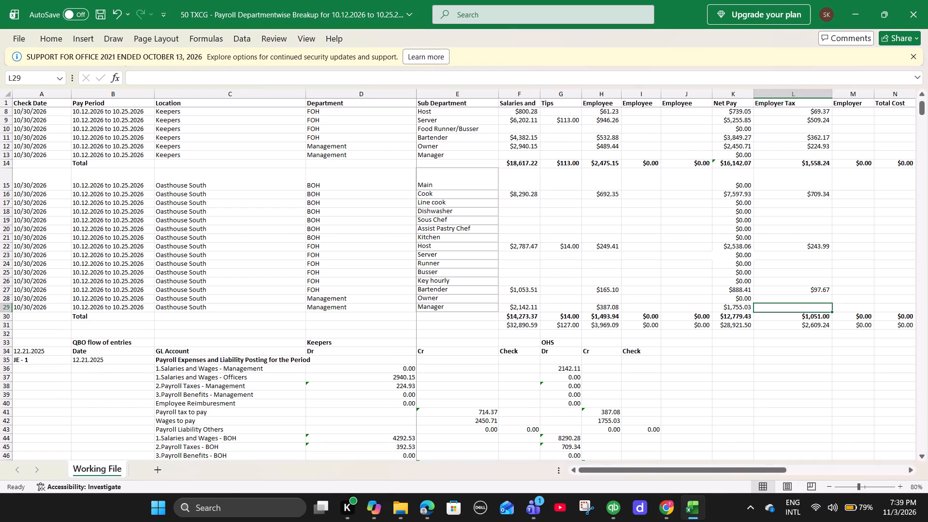
{"action": "key", "text": "alt+Tab"}
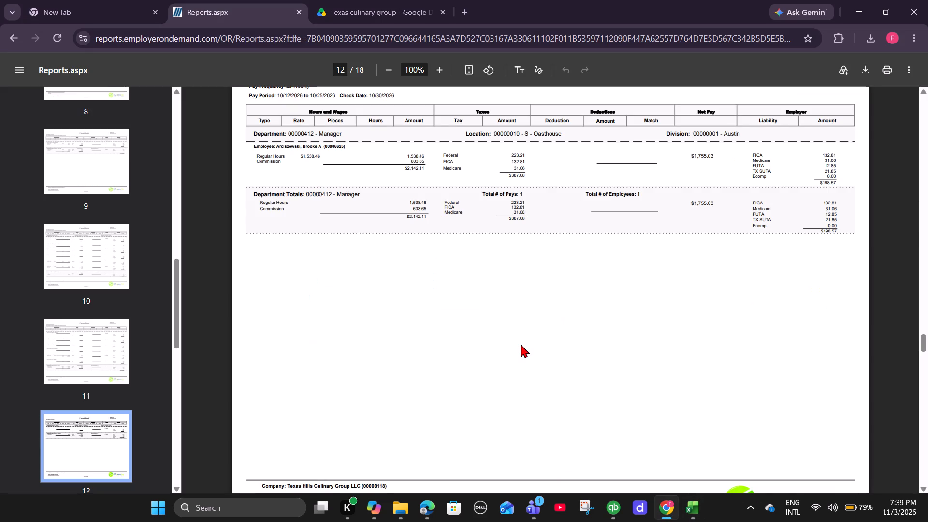
{"action": "key", "text": "alt+Tab"}
{"action": "type", "text": "=198.57"}
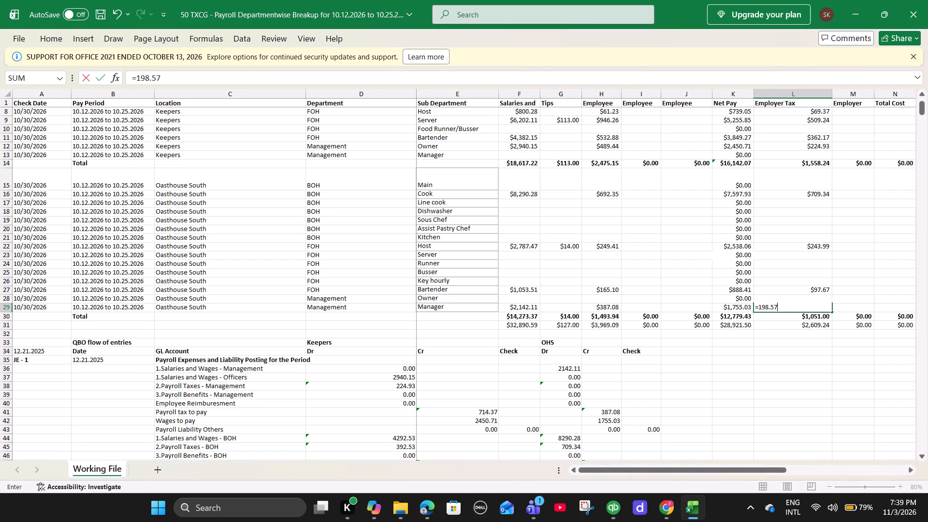
{"action": "key", "text": "Right"}
Find the Oasthouse Server department totals in the report and enter the direct tips 27 in the Server row's Tips cell G23.
{"action": "key", "text": "alt+Tab"}
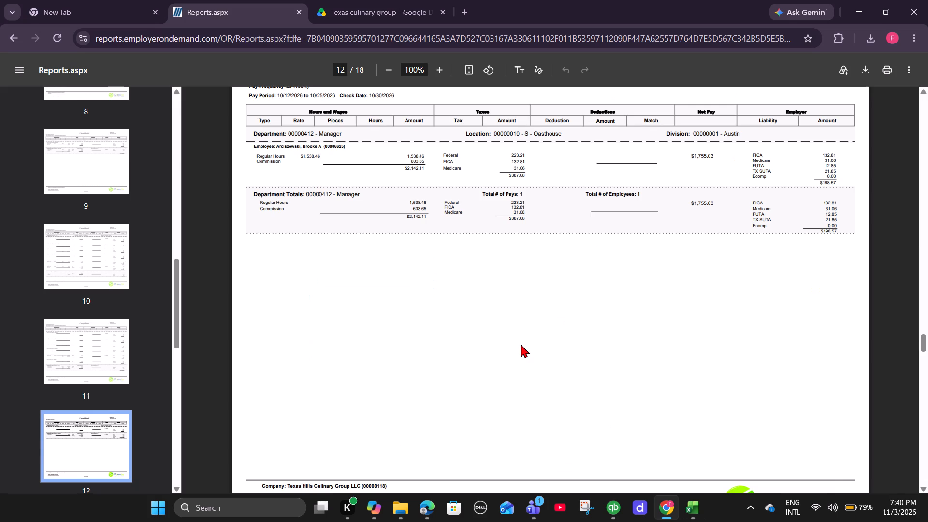
{"action": "scroll", "coordinate": [521, 344], "scroll_direction": "down", "scroll_amount": 7}
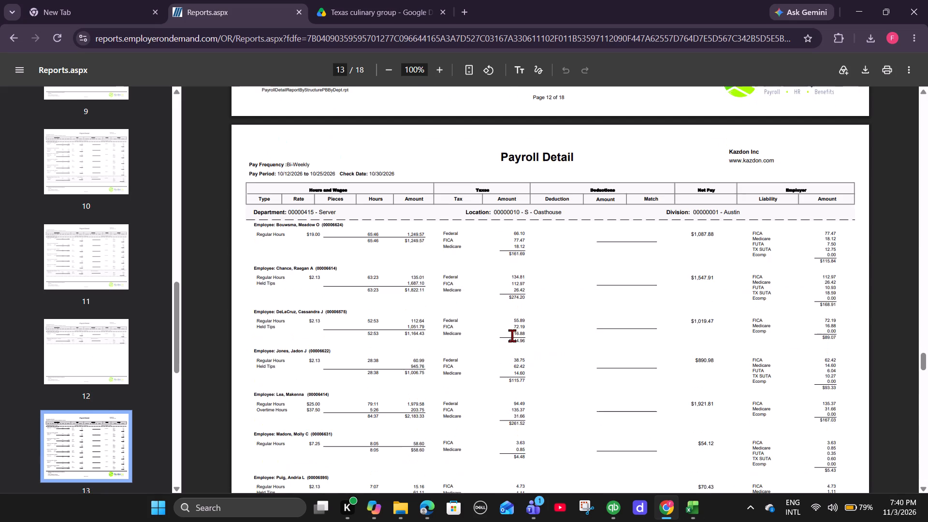
{"action": "scroll", "coordinate": [512, 335], "scroll_direction": "down", "scroll_amount": 7}
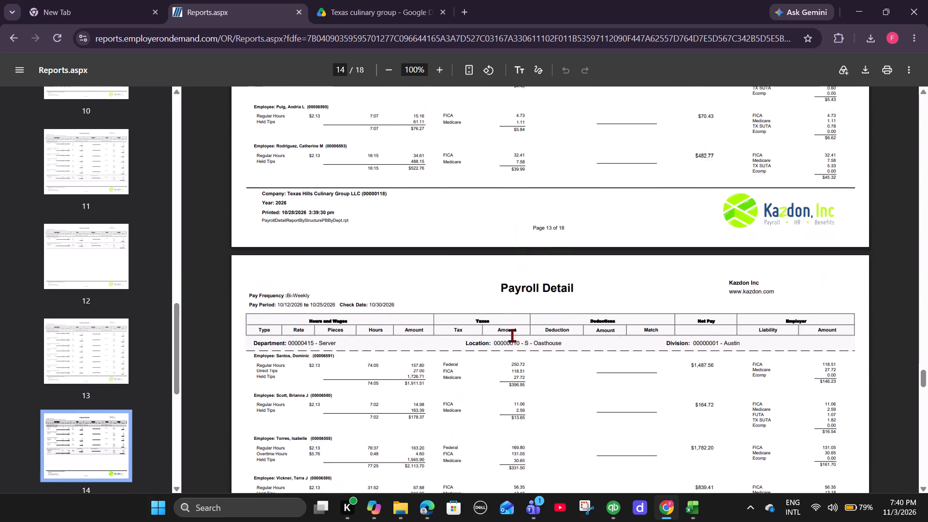
{"action": "scroll", "coordinate": [512, 335], "scroll_direction": "down", "scroll_amount": 5}
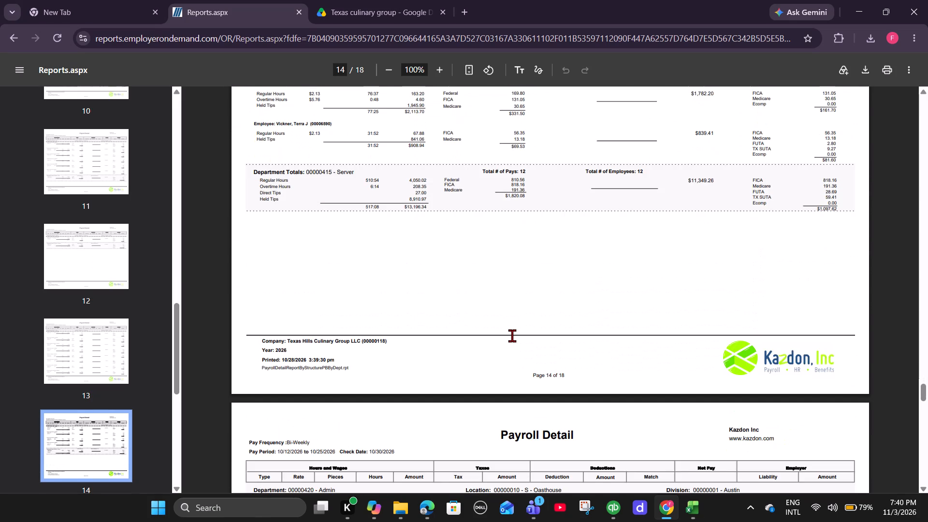
{"action": "key", "text": "alt+Tab"}
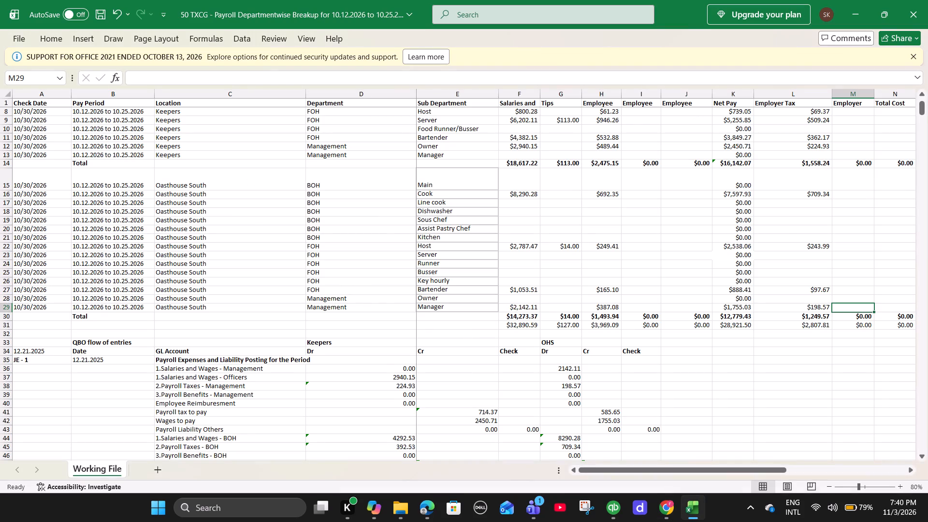
{"action": "left_click", "coordinate": [512, 257]}
{"action": "left_click", "coordinate": [557, 257]}
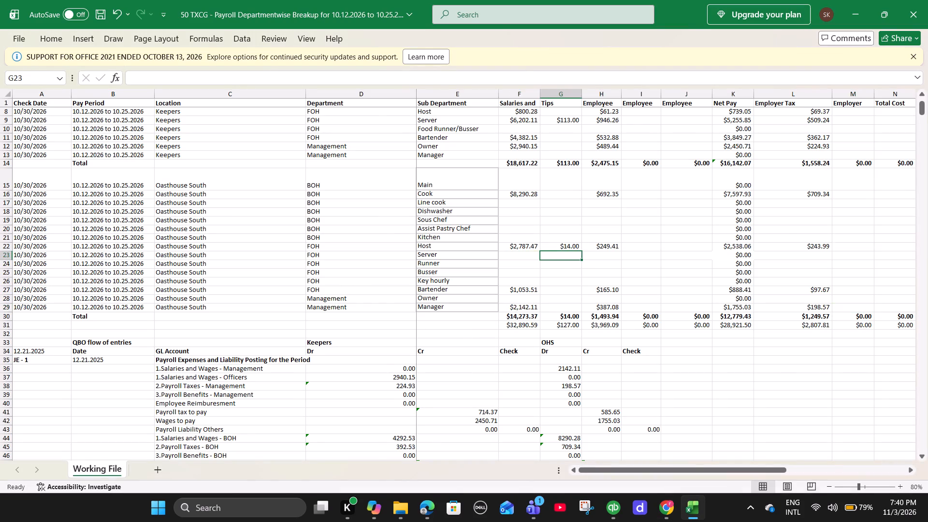
{"action": "key", "text": "alt+Tab"}
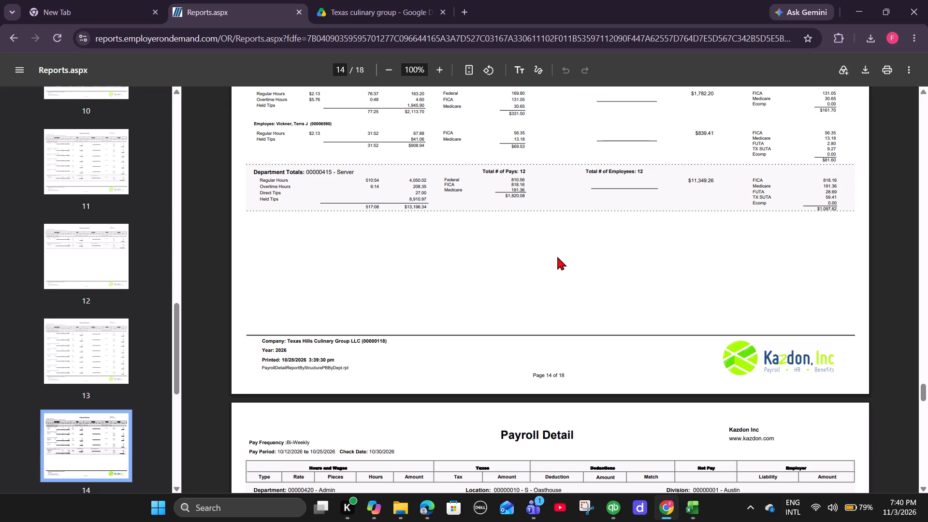
{"action": "key", "text": "alt+Tab"}
{"action": "type", "text": "27"}
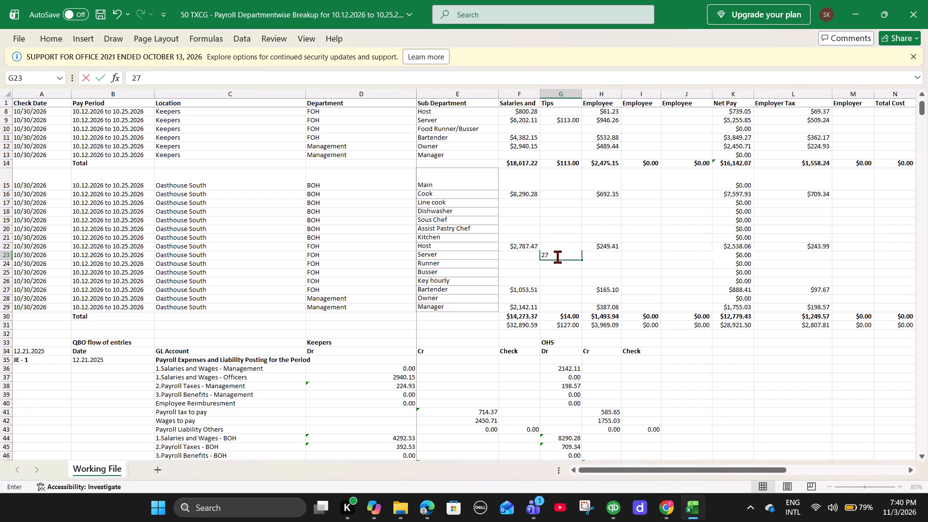
{"action": "key", "text": "Left"}
Enter the Oasthouse Server employee tax total 1820.08 from the report in the Server row, cell H23.
{"action": "key", "text": "Right"}
{"action": "key", "text": "Right"}
{"action": "key", "text": "alt+Tab"}
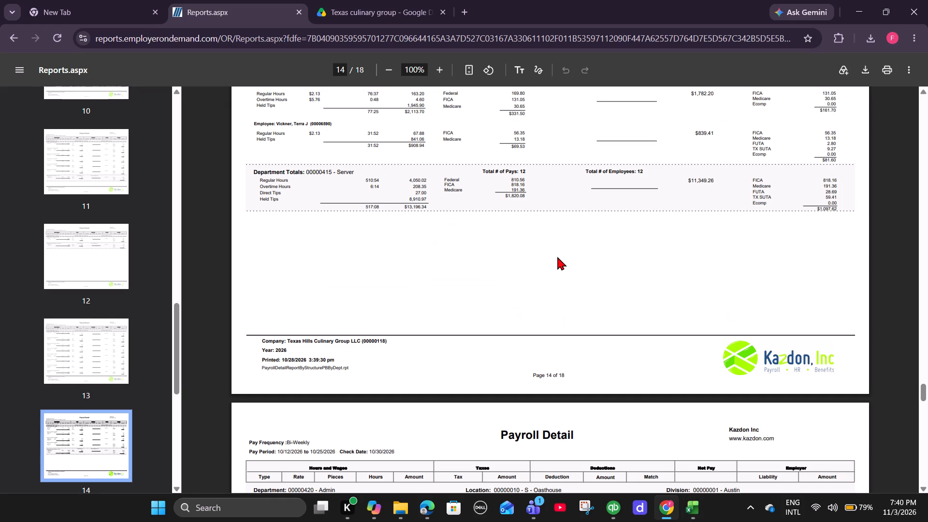
{"action": "key", "text": "alt+Tab"}
{"action": "type", "text": "1820.08"}
{"action": "key", "text": "Left"}
Enter the Oasthouse Server gross amount less direct tips, 13169.34, in the Server row's Salaries cell F23.
{"action": "key", "text": "Left"}
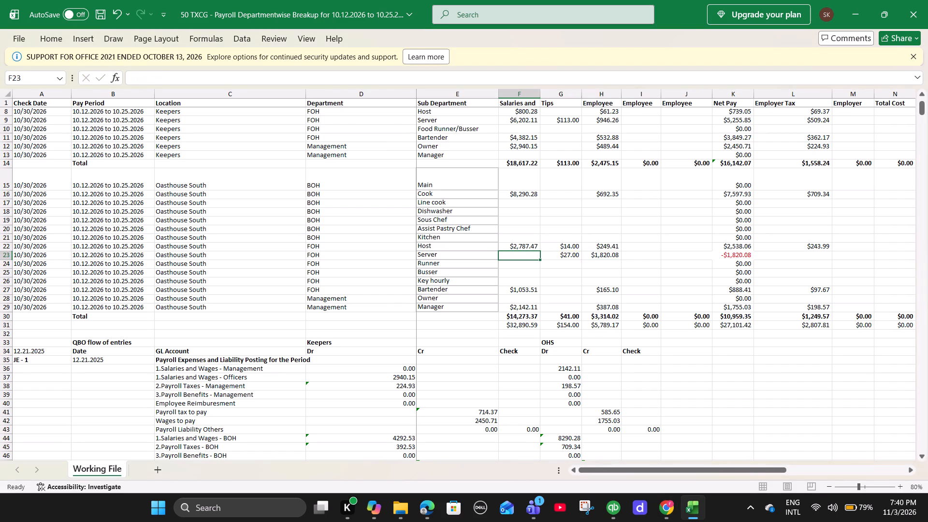
{"action": "key", "text": "alt+Tab"}
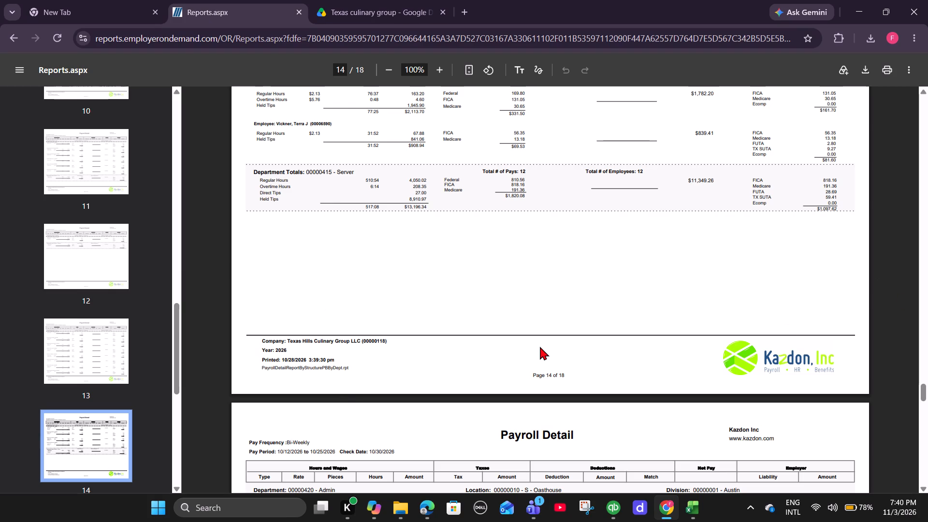
{"action": "key", "text": "alt+Tab"}
{"action": "type", "text": "13"}
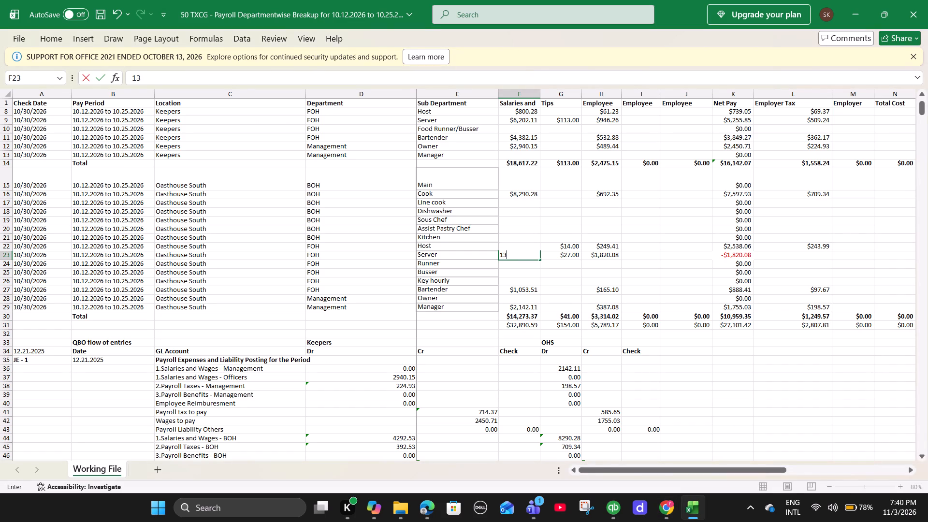
{"action": "type", "text": "169"}
{"action": "type", "text": ".34"}
{"action": "key", "text": "Right"}
Enter the Oasthouse Server employer liability total 1097.62 from the report in the Server row's Employer Tax cell L23.
{"action": "key", "text": "Right"}
{"action": "key", "text": "Right"}
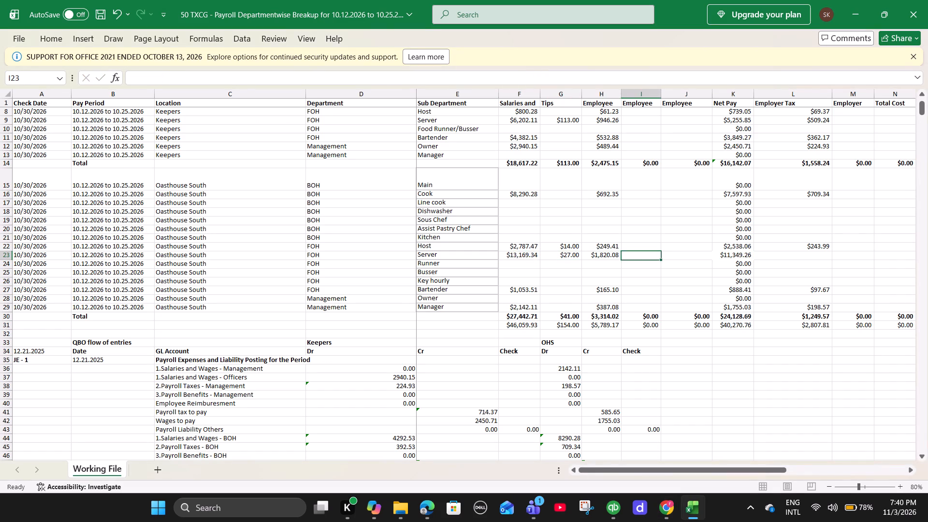
{"action": "key", "text": "Right"}
{"action": "key", "text": "Right"}
{"action": "key", "text": "alt+Tab"}
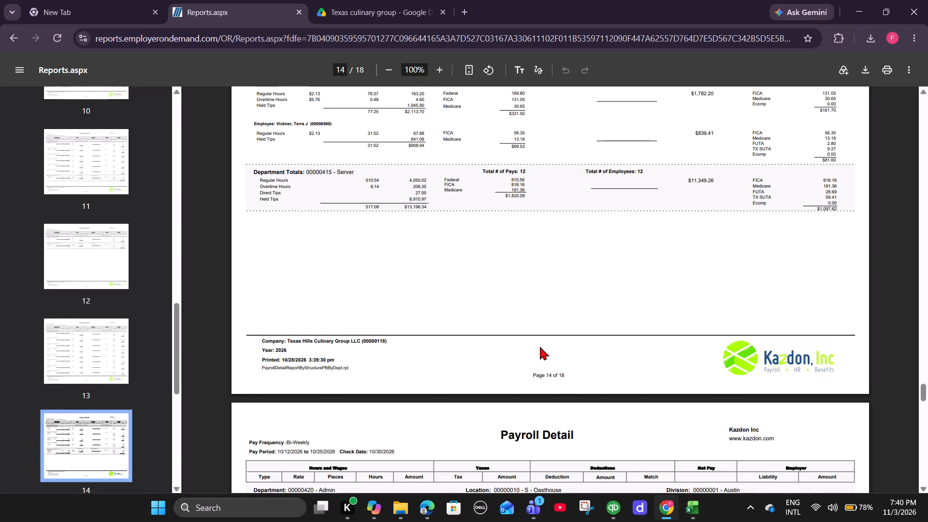
{"action": "key", "text": "alt+Tab"}
{"action": "key", "text": "Right"}
{"action": "type", "text": "1097.62"}
{"action": "key", "text": "Right"}
Find the Oasthouse Admin department totals in the report and enter the ICHRA reimbursement =138.46 in the Manager row, cell J29.
{"action": "key", "text": "alt+Tab"}
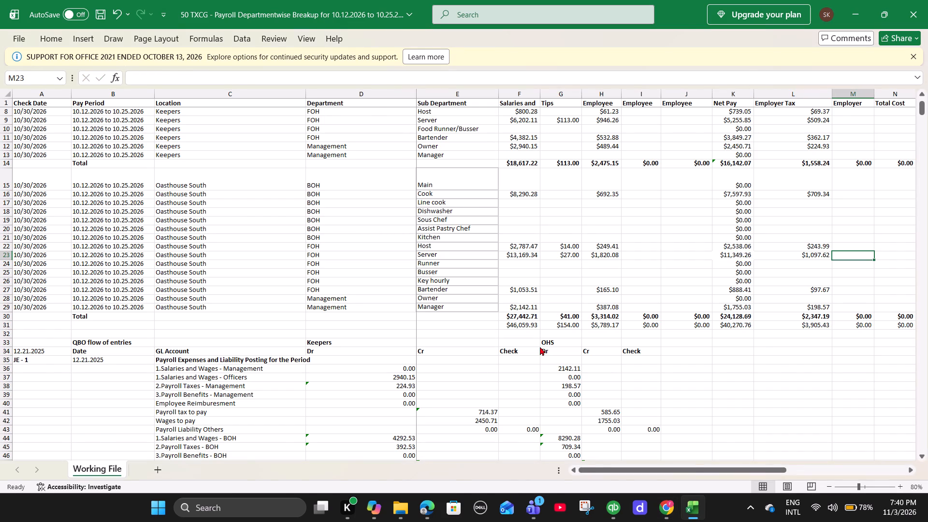
{"action": "scroll", "coordinate": [490, 297], "scroll_direction": "down", "scroll_amount": 5}
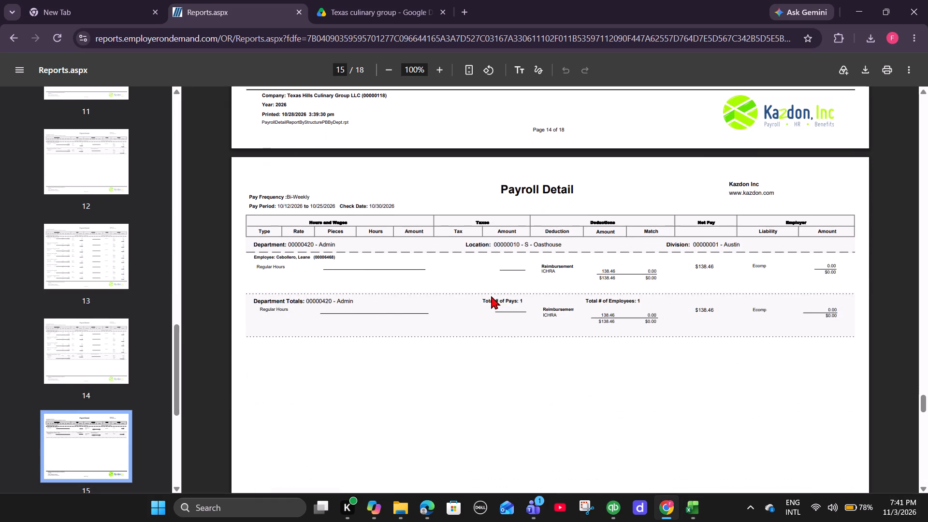
{"action": "scroll", "coordinate": [491, 296], "scroll_direction": "down", "scroll_amount": 2}
{"action": "scroll", "coordinate": [491, 296], "scroll_direction": "up", "scroll_amount": 1}
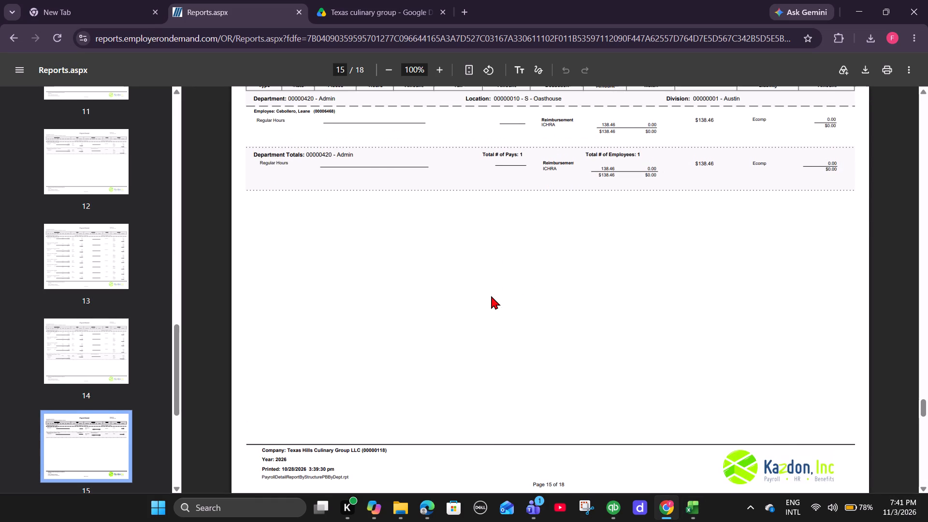
{"action": "key", "text": "alt+Tab"}
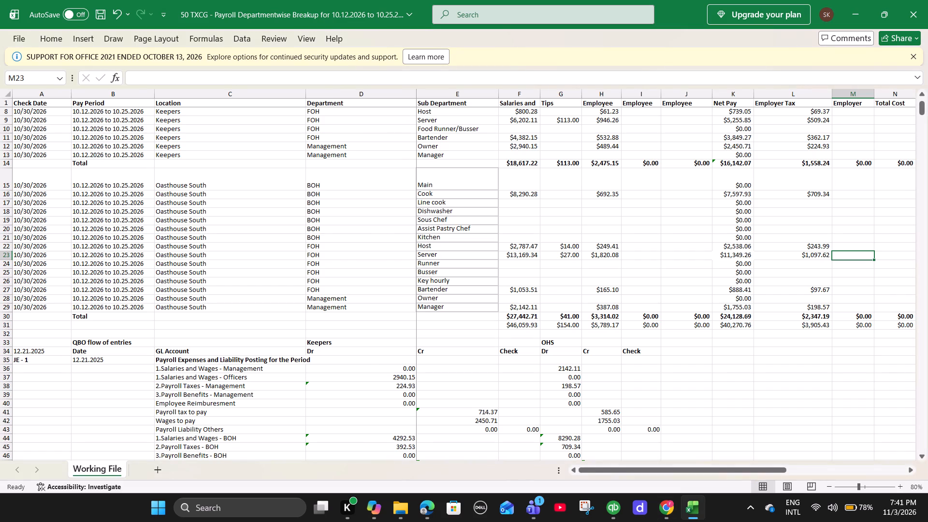
{"action": "left_click", "coordinate": [588, 307]}
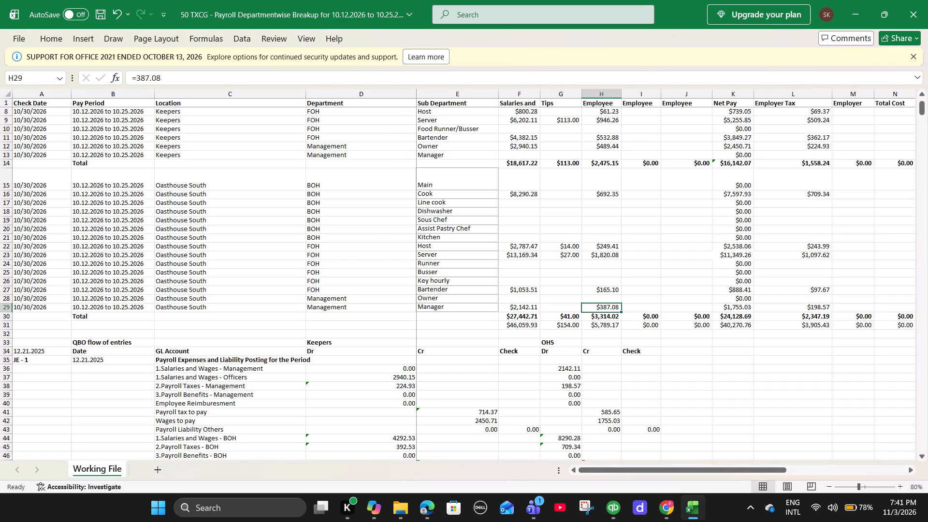
{"action": "left_click", "coordinate": [806, 306]}
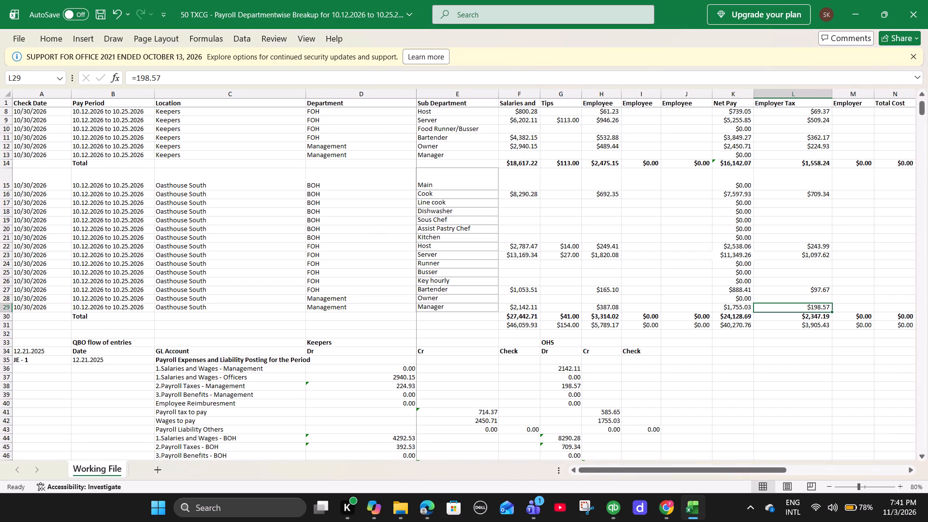
{"action": "key", "text": "alt+Tab"}
{"action": "scroll", "coordinate": [574, 304], "scroll_direction": "up", "scroll_amount": 1}
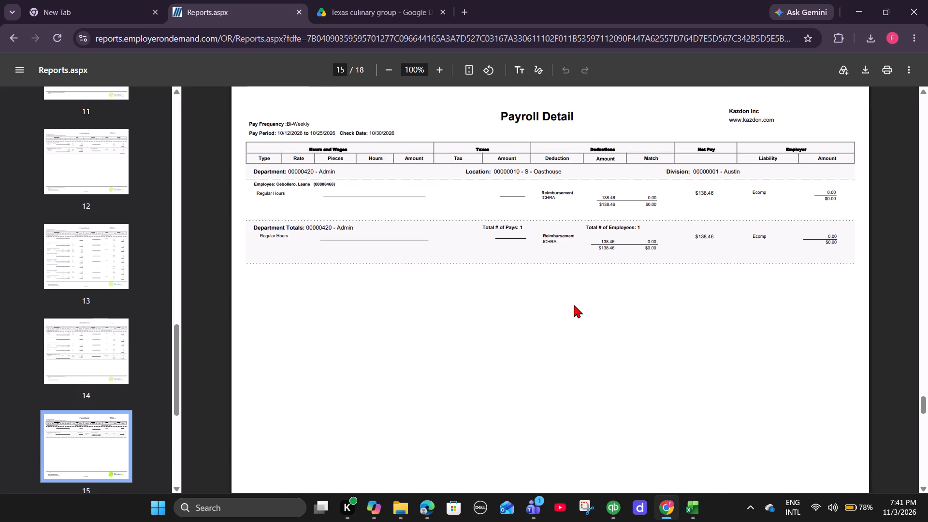
{"action": "key", "text": "alt+Tab"}
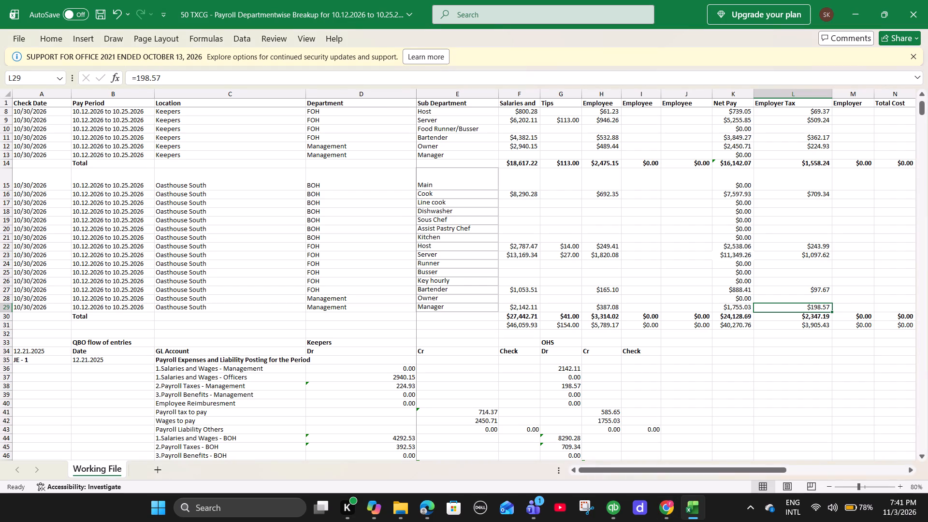
{"action": "left_click", "coordinate": [676, 305]}
{"action": "key", "text": "equal"}
{"action": "key", "text": "alt+Tab"}
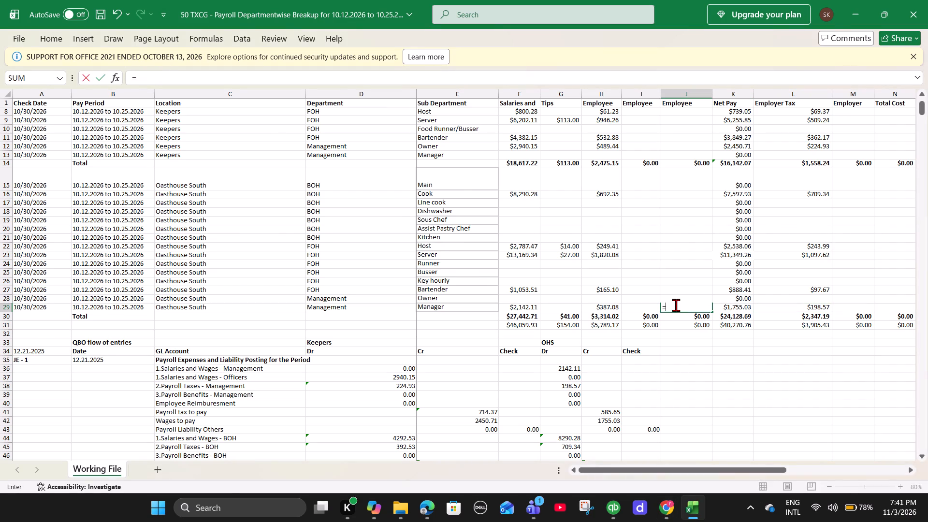
{"action": "key", "text": "alt+Tab"}
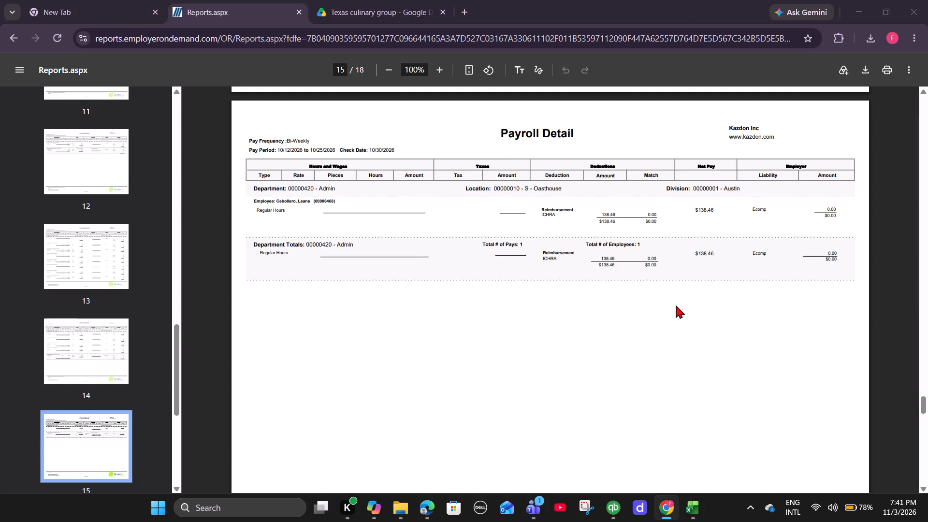
{"action": "type", "text": "138.46"}
{"action": "key", "text": "Return"}
Find the Oasthouse Officer department totals in the report and enter the gross amount 3273.49 in the Owner row's Salaries cell F28.
{"action": "key", "text": "alt+Tab"}
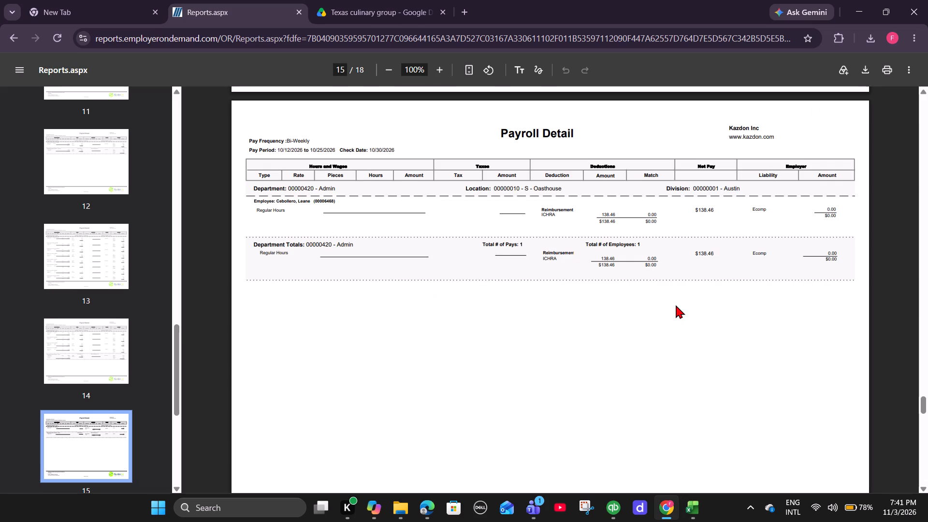
{"action": "scroll", "coordinate": [675, 305], "scroll_direction": "down", "scroll_amount": 9}
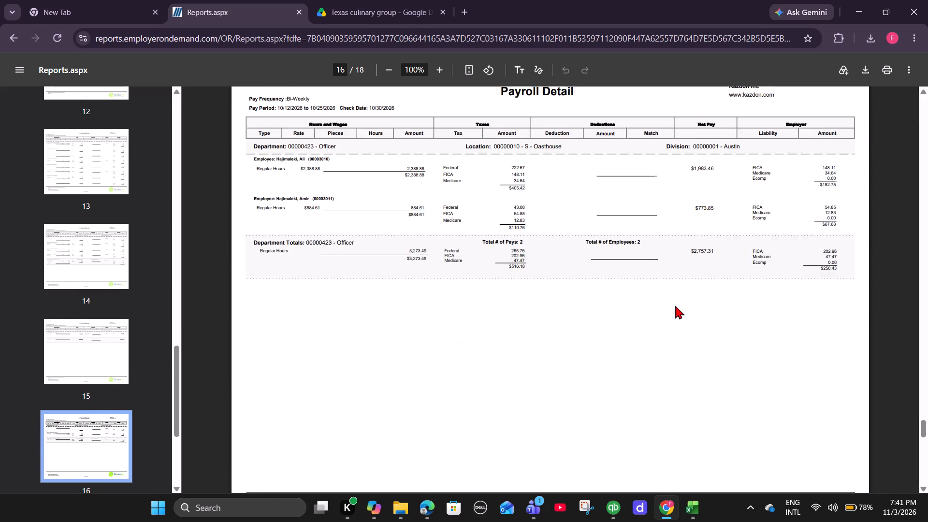
{"action": "scroll", "coordinate": [675, 305], "scroll_direction": "down", "scroll_amount": 1}
{"action": "key", "text": "alt+Tab"}
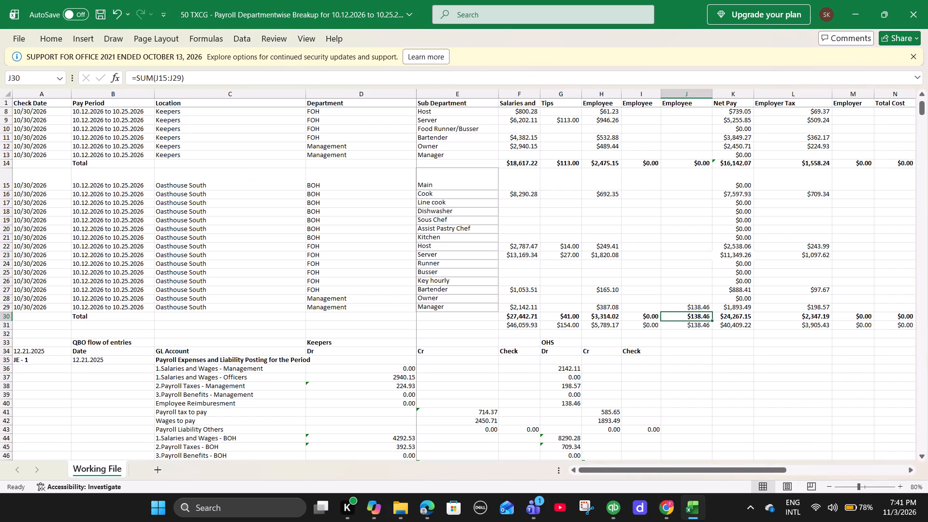
{"action": "left_click", "coordinate": [530, 302]}
{"action": "key", "text": "alt+Tab"}
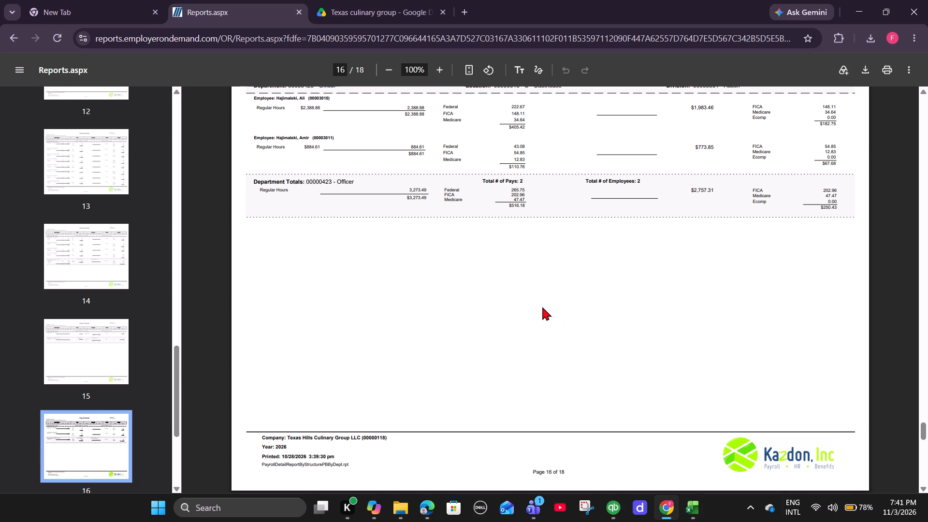
{"action": "key", "text": "alt+Tab"}
{"action": "type", "text": "3273.49"}
{"action": "key", "text": "Right"}
Enter the Oasthouse Officer employee tax total 516.18 from the report in the Owner row, cell H28.
{"action": "key", "text": "Right"}
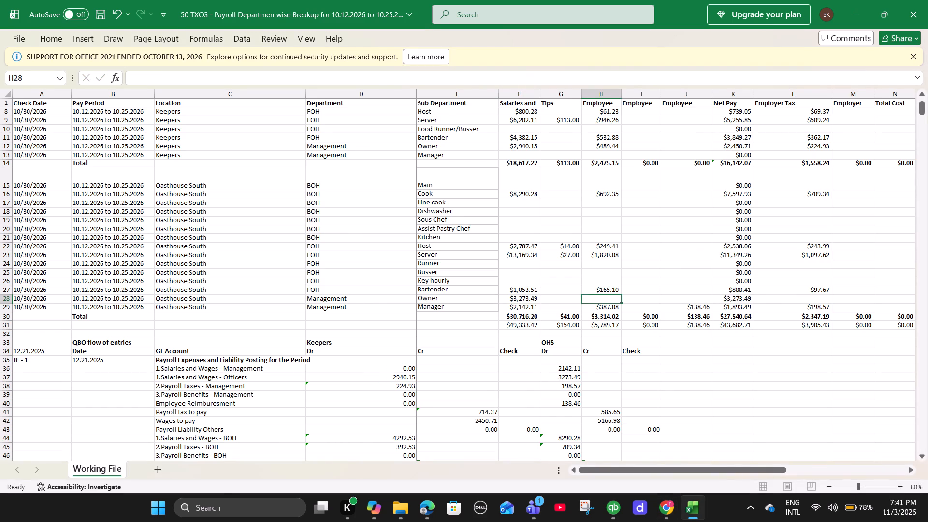
{"action": "key", "text": "alt+Tab"}
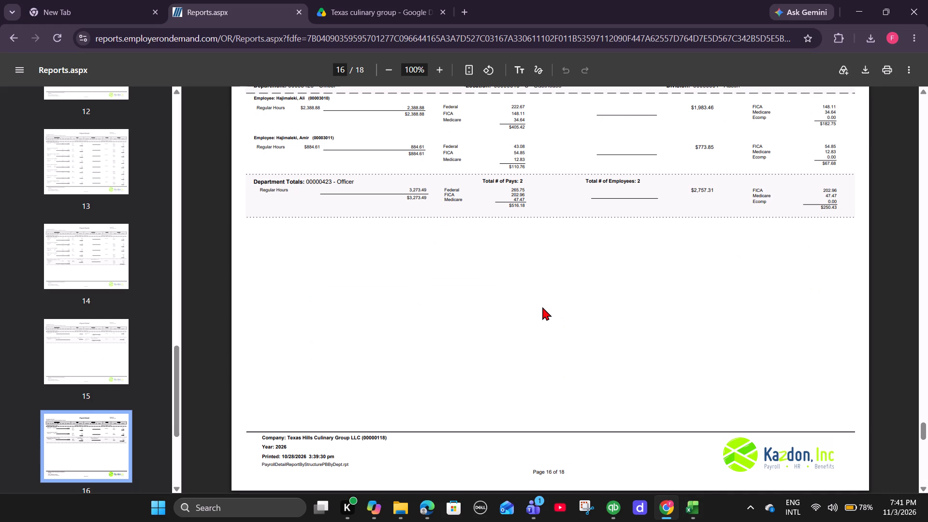
{"action": "key", "text": "alt+Tab"}
{"action": "type", "text": "516.18"}
{"action": "key", "text": "Right"}
Enter the Oasthouse Officer employer liability total 250.43 from the report in the Owner row's Employer Tax cell L28.
{"action": "key", "text": "alt+Tab"}
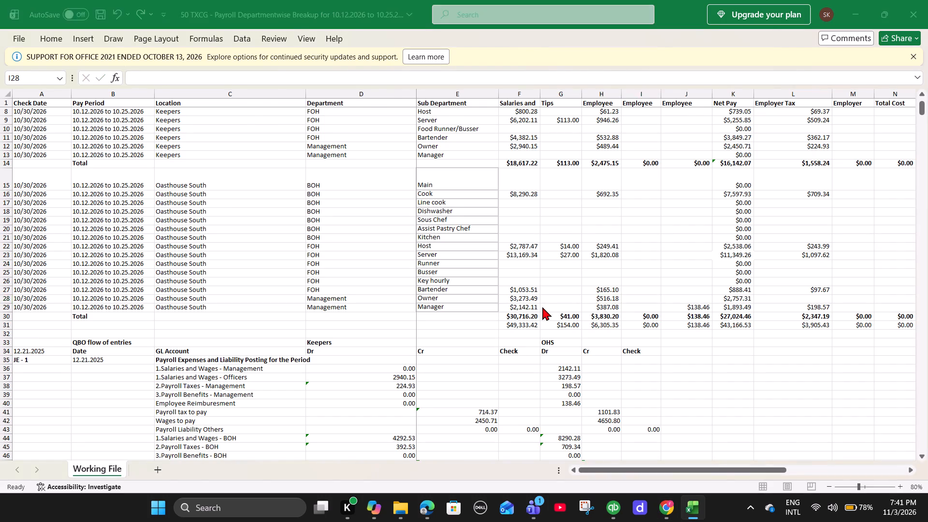
{"action": "key", "text": "alt+Tab"}
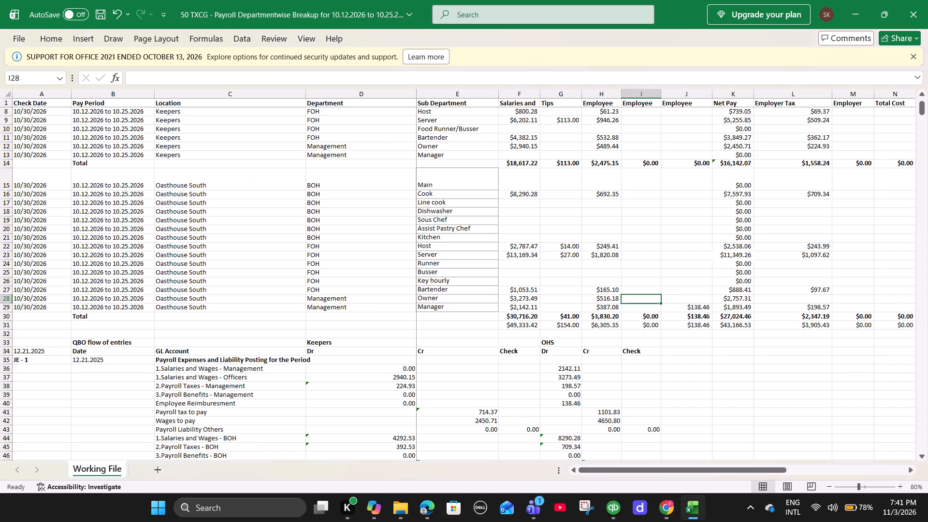
{"action": "key", "text": "Right"}
{"action": "key", "text": "Right"}
{"action": "key", "text": "Right"}
{"action": "key", "text": "alt+Tab"}
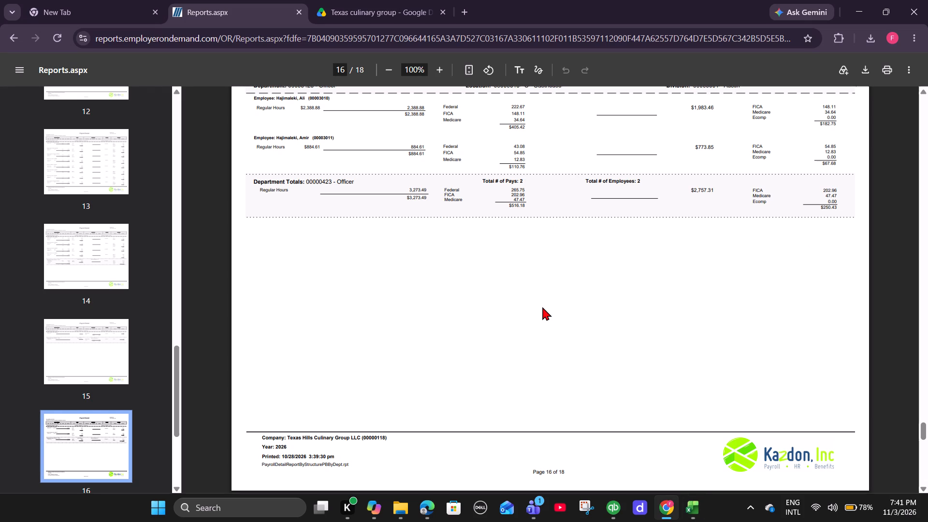
{"action": "key", "text": "alt+Tab"}
{"action": "type", "text": "250.4"}
{"action": "key", "text": "BackSpace"}
{"action": "type", "text": "53"}
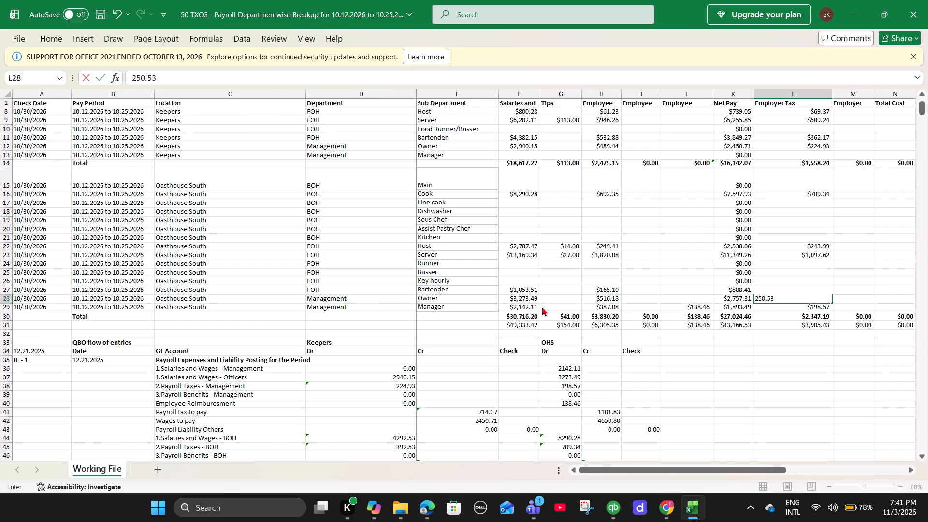
{"action": "key", "text": "alt+Tab"}
{"action": "key", "text": "alt+Tab"}
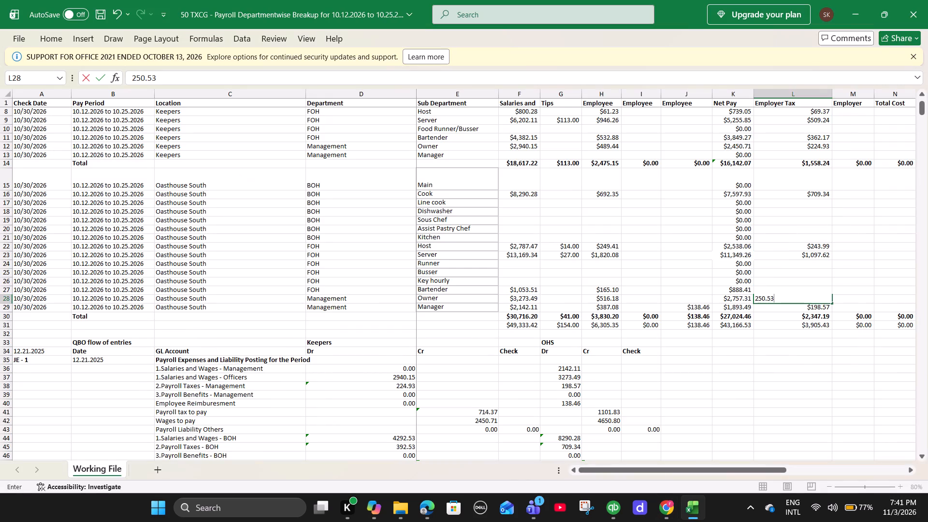
{"action": "key", "text": "BackSpace"}
{"action": "key", "text": "BackSpace"}
{"action": "type", "text": "43"}
{"action": "key", "text": "Right"}
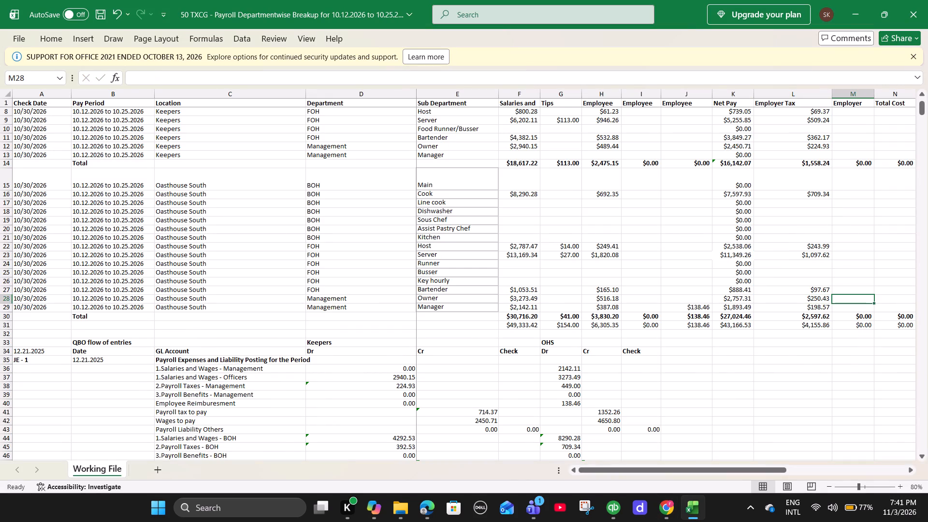
Examine the Oasthouse Server AM department totals and the location totals in the report against the Oasthouse South rows of the workbook.
{"action": "key", "text": "alt+Tab"}
{"action": "scroll", "coordinate": [542, 307], "scroll_direction": "down", "scroll_amount": 9}
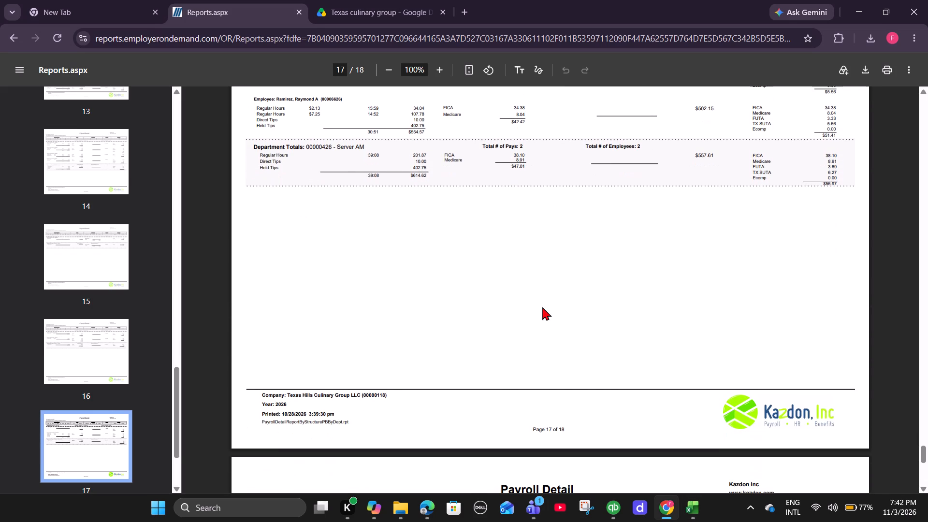
{"action": "scroll", "coordinate": [542, 307], "scroll_direction": "up", "scroll_amount": 2}
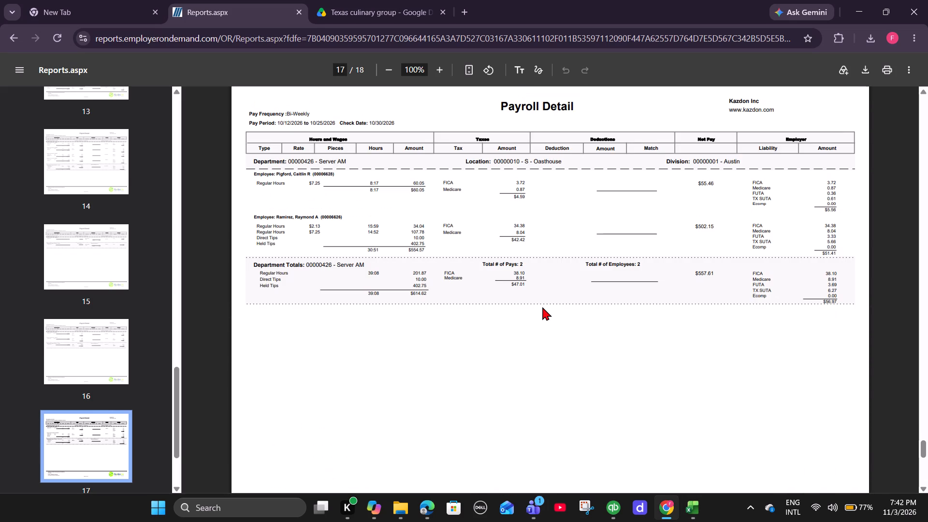
{"action": "key", "text": "alt+Tab"}
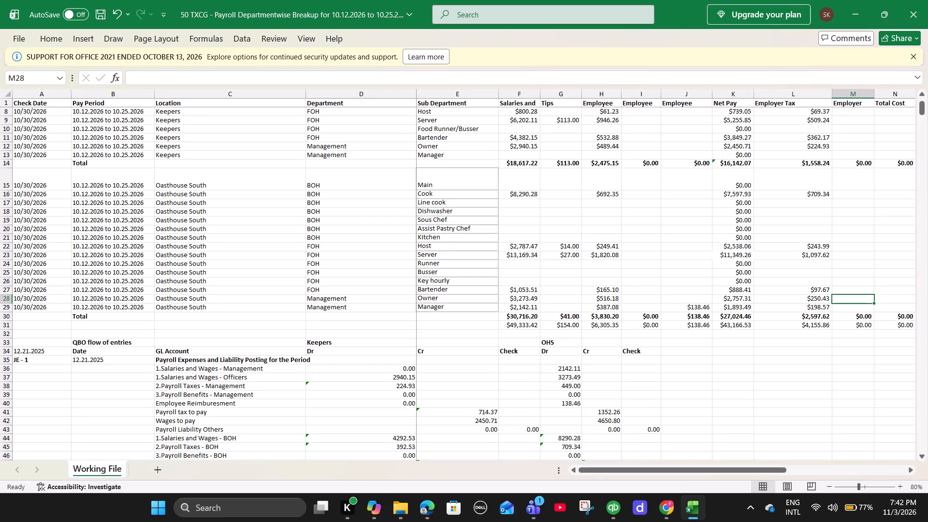
{"action": "left_click", "coordinate": [507, 259]}
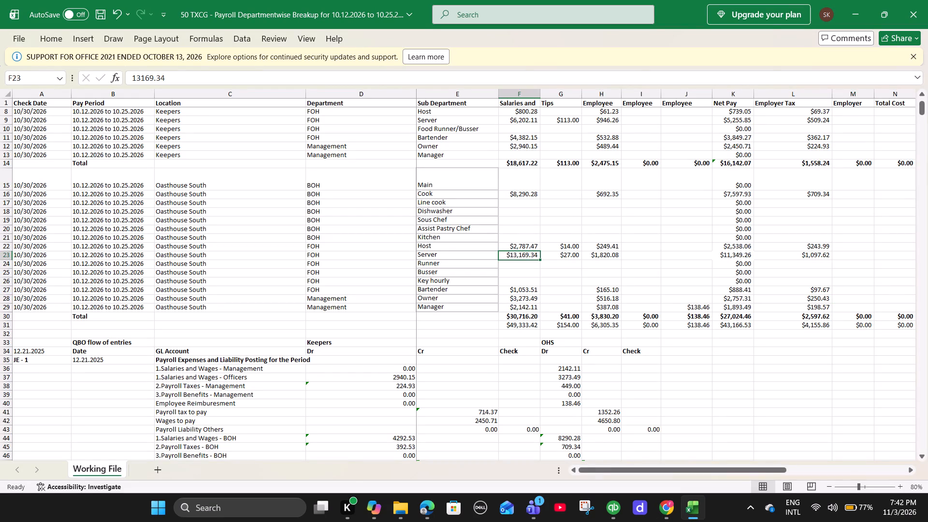
{"action": "key", "text": "alt+Tab"}
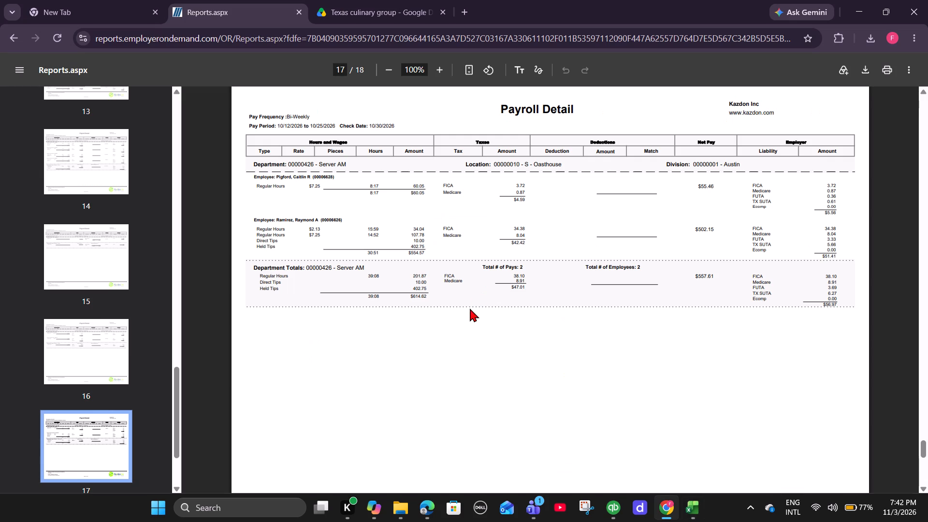
{"action": "scroll", "coordinate": [470, 308], "scroll_direction": "down", "scroll_amount": 6}
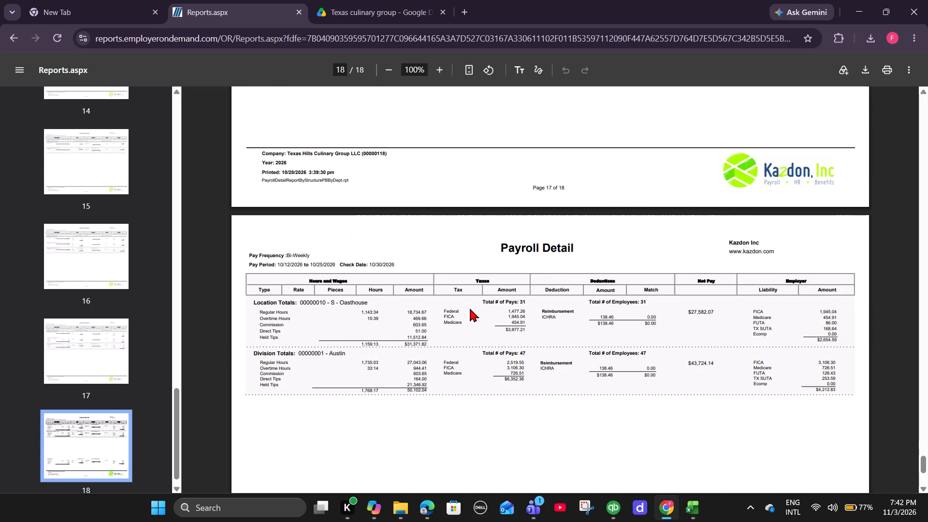
{"action": "scroll", "coordinate": [470, 308], "scroll_direction": "up", "scroll_amount": 6}
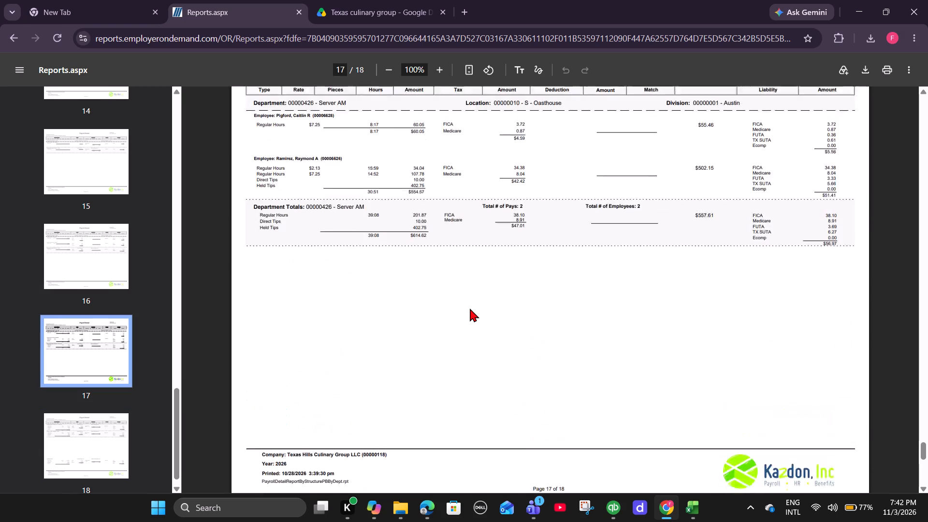
{"action": "scroll", "coordinate": [470, 308], "scroll_direction": "up", "scroll_amount": 1}
{"action": "scroll", "coordinate": [470, 308], "scroll_direction": "down", "scroll_amount": 1}
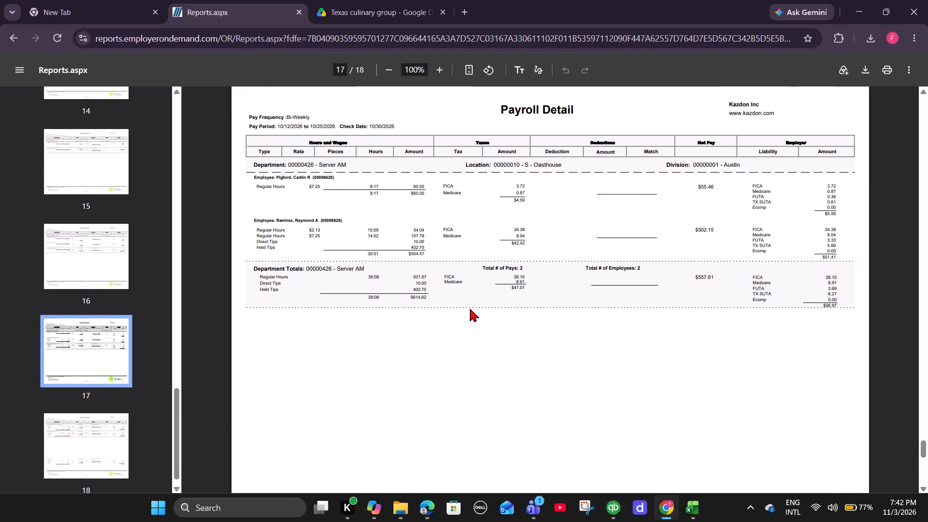
{"action": "key", "text": "alt+Tab"}
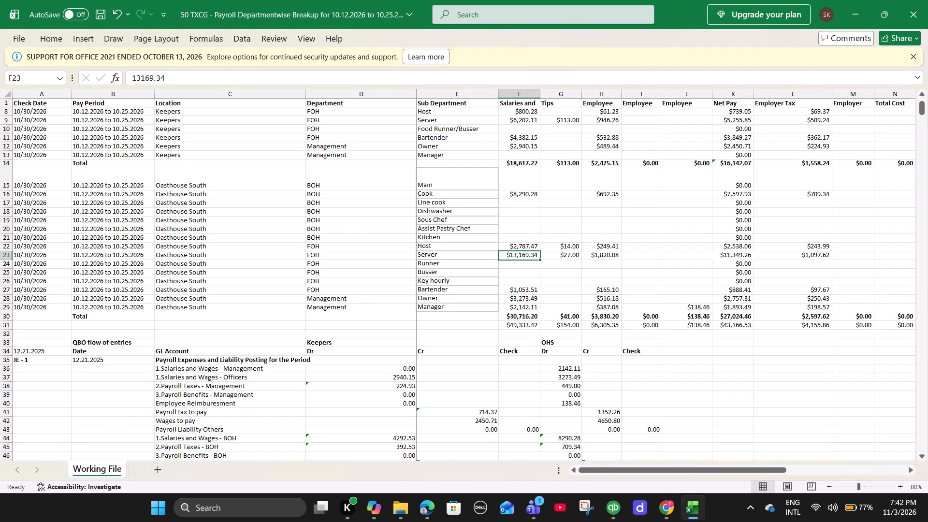
{"action": "left_click", "coordinate": [432, 265]}
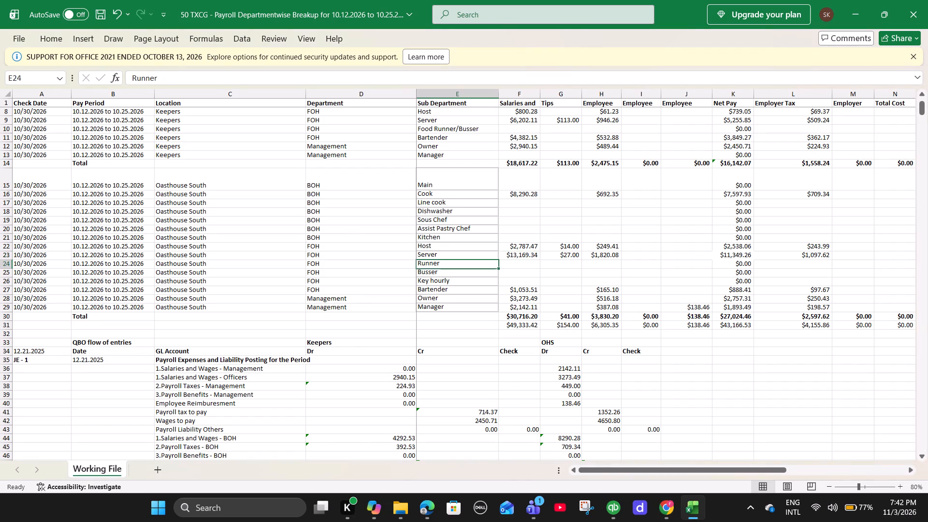
{"action": "key", "text": "alt+Tab"}
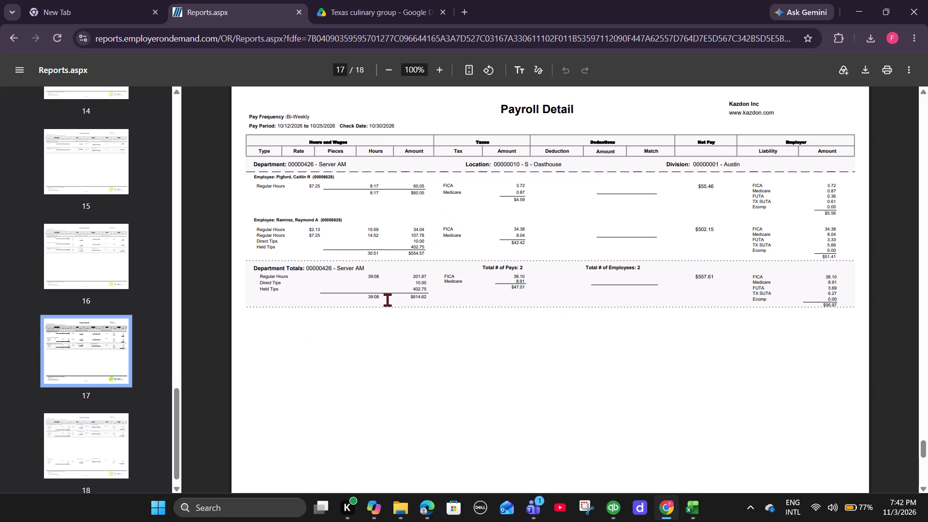
{"action": "key", "text": "alt+Tab"}
Add the Server AM direct tips to the Oasthouse South Server row's Tips cell G23 as the formula =27+10.
{"action": "left_click", "coordinate": [571, 254]}
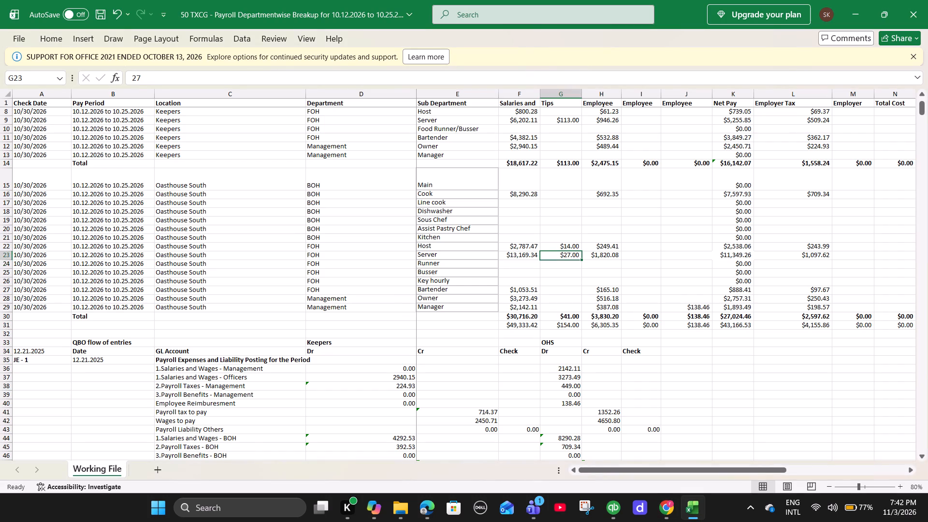
{"action": "left_click", "coordinate": [129, 79]}
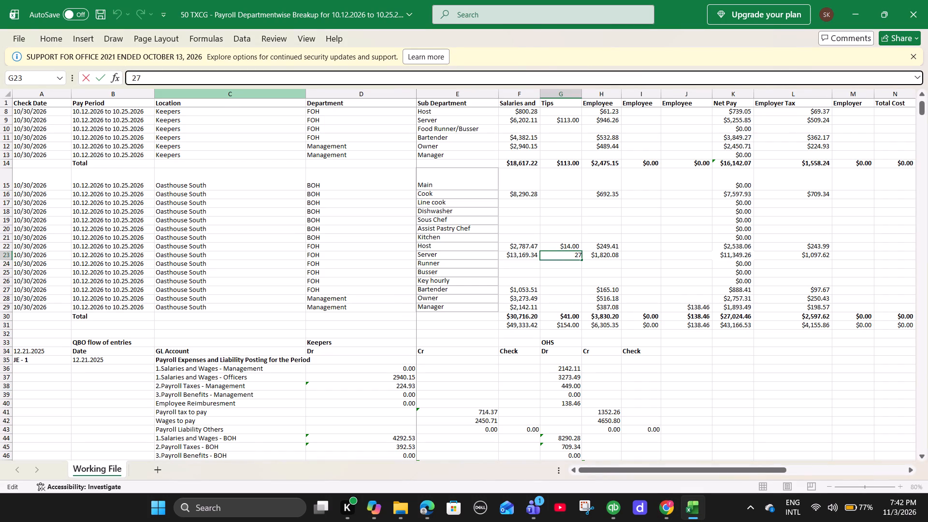
{"action": "key", "text": "equal"}
{"action": "key", "text": "Right"}
{"action": "key", "text": "Right"}
{"action": "key", "text": "shift+plus"}
{"action": "type", "text": "10"}
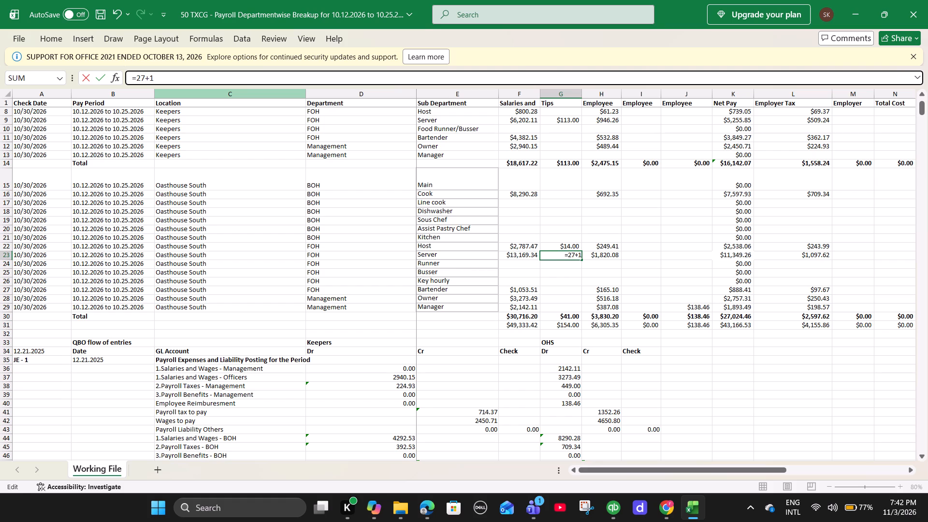
{"action": "key", "text": "Return"}
Extend the Oasthouse South Server salaries in cell F23 into an addition formula beginning =13169.34+ for the Server AM amount.
{"action": "key", "text": "alt+Tab"}
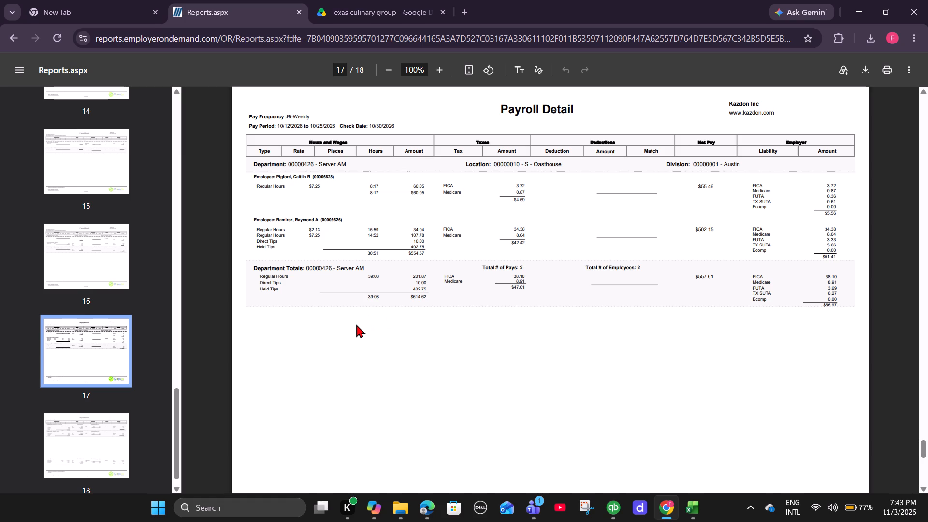
{"action": "key", "text": "alt+Tab"}
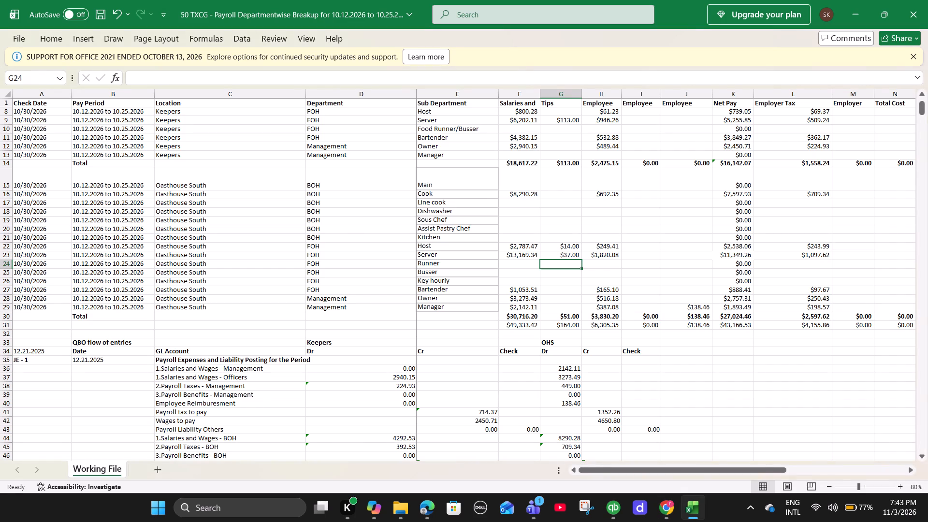
{"action": "left_click", "coordinate": [512, 256]}
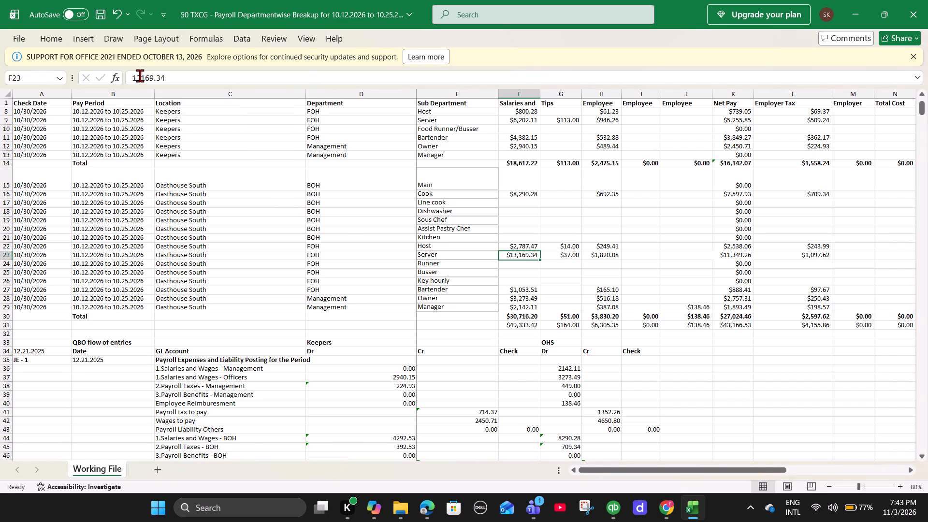
{"action": "left_click", "coordinate": [130, 75]}
{"action": "key", "text": "equal"}
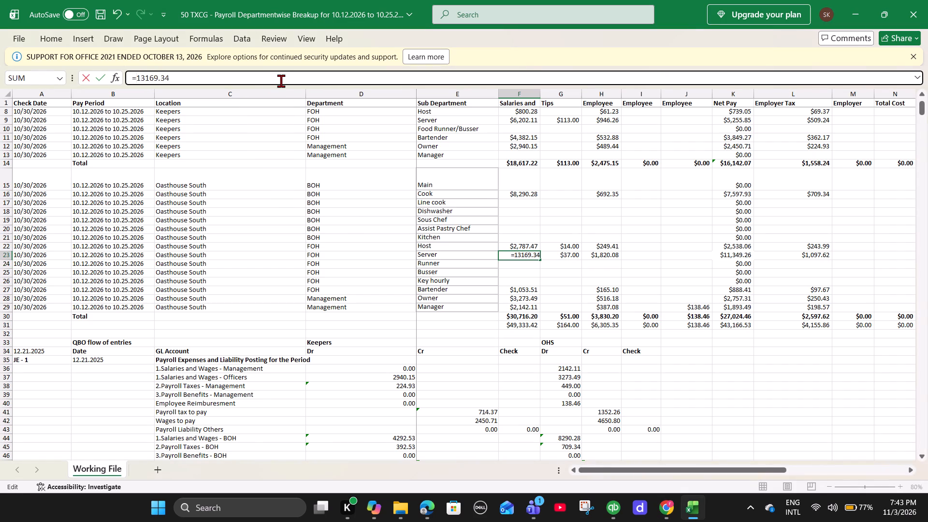
{"action": "key", "text": "Right"}
{"action": "key", "text": "Right"}
{"action": "key", "text": "Right"}
{"action": "key", "text": "Right"}
{"action": "key", "text": "Right"}
{"action": "key", "text": "Right"}
{"action": "key", "text": "Right"}
{"action": "key", "text": "Right"}
{"action": "key", "text": "shift+plus"}
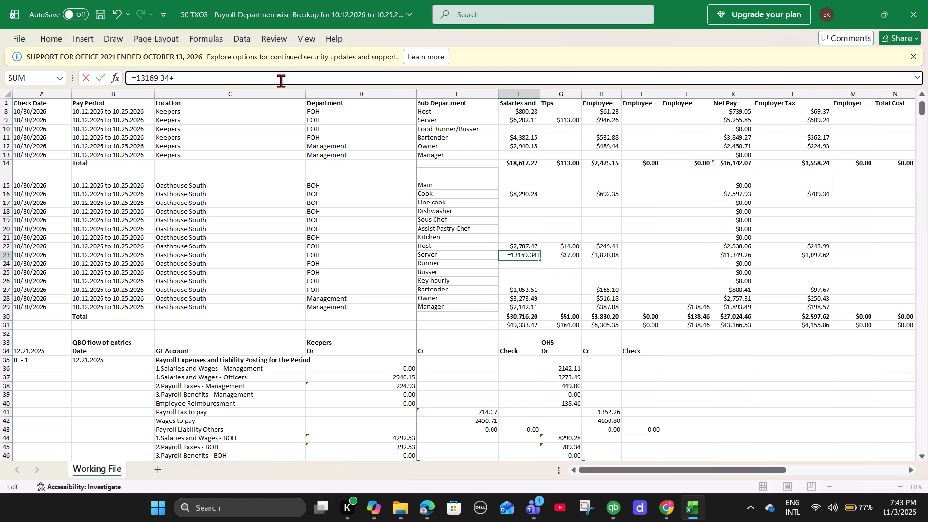
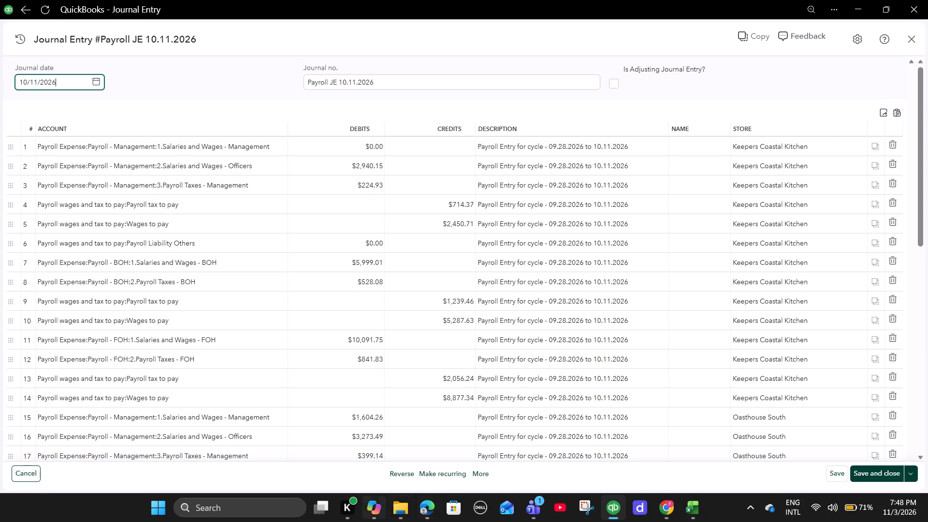
Make a copy of the journal entry Payroll JE 10.11.2026.
{"action": "left_click", "coordinate": [488, 474]}
{"action": "left_click", "coordinate": [464, 385]}
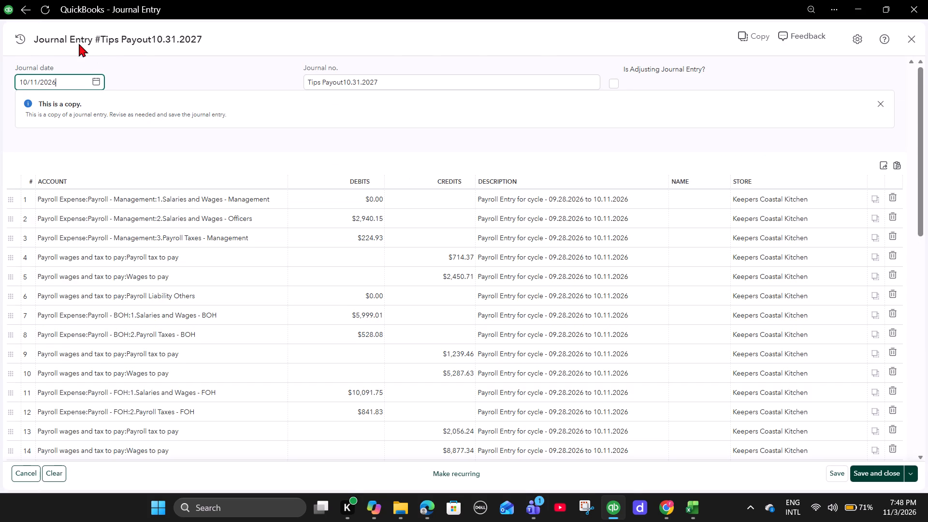
Set the copied entry's journal number to Payroll JE 10.25.2026.
{"action": "left_click", "coordinate": [342, 81]}
{"action": "key", "text": "ctrl+v"}
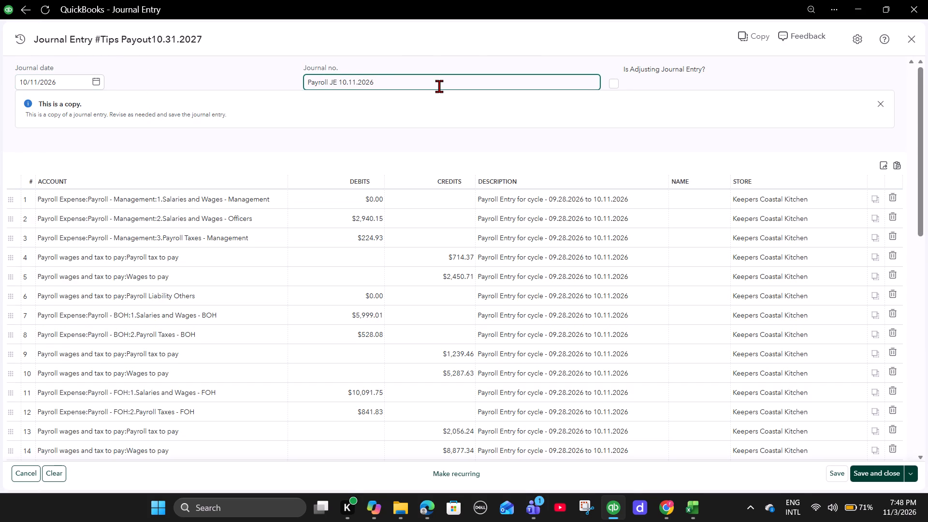
{"action": "key", "text": "Left"}
{"action": "key", "text": "Left"}
{"action": "key", "text": "Left"}
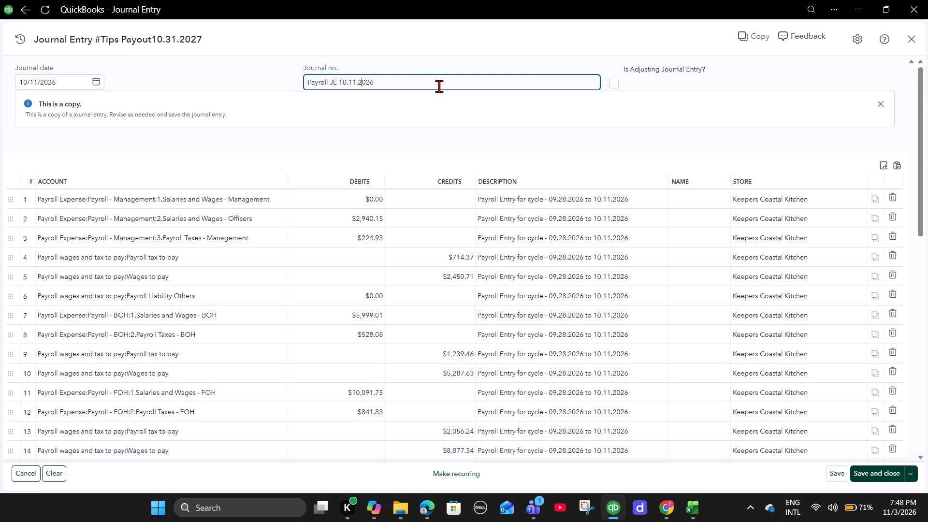
{"action": "key", "text": "Left"}
{"action": "key", "text": "Left"}
{"action": "key", "text": "BackSpace"}
{"action": "key", "text": "BackSpace"}
{"action": "type", "text": "25"}
Set the journal date to 10/25/2026.
{"action": "left_click", "coordinate": [95, 82]}
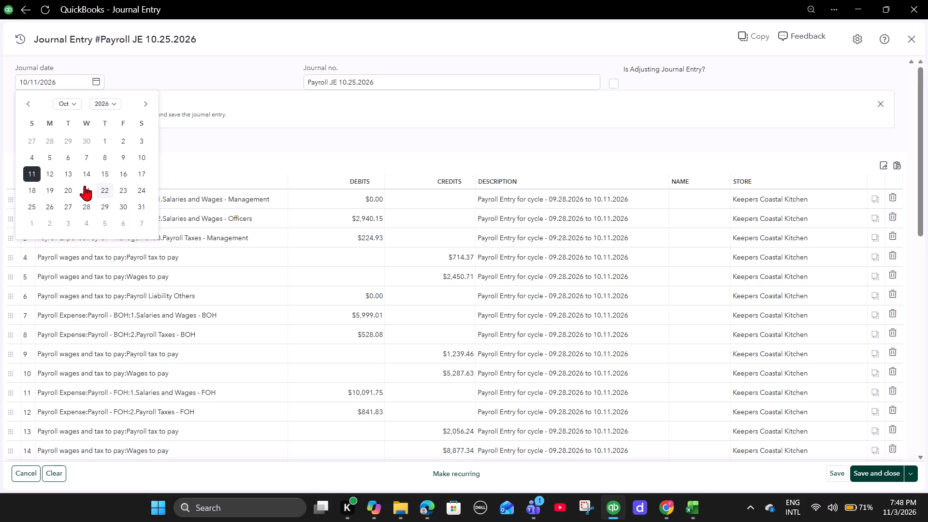
{"action": "left_click", "coordinate": [32, 207]}
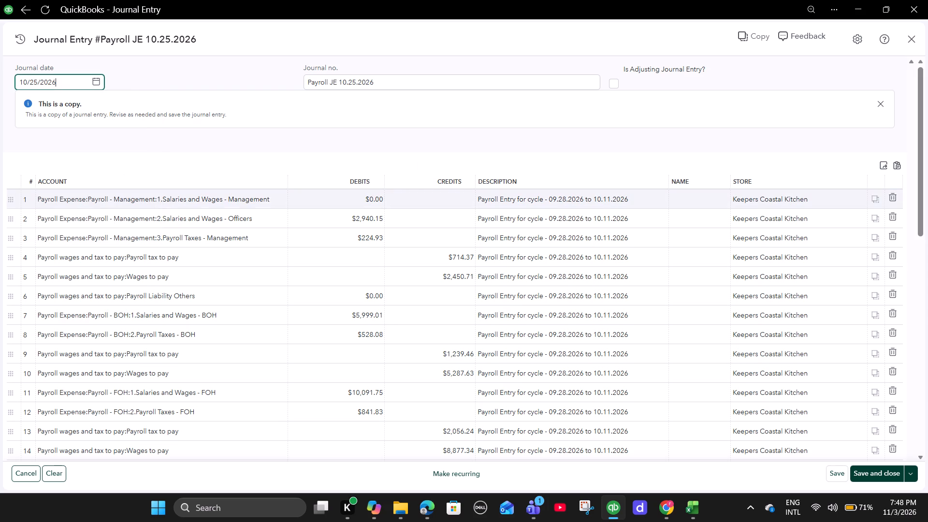
Replace the cycle dates in line 1's description with the pay period 10.12.2026 to 10.25.2026 copied from workbook cell B2.
{"action": "left_click", "coordinate": [573, 202]}
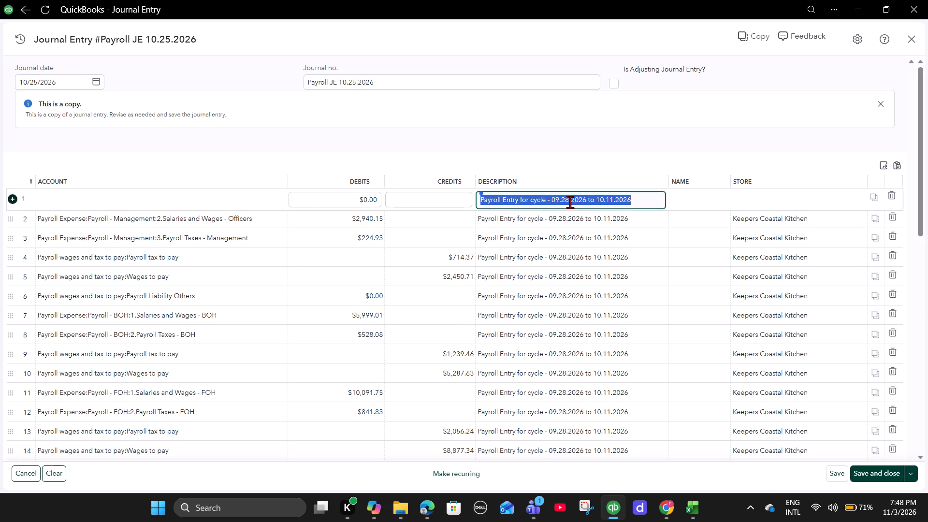
{"action": "left_click", "coordinate": [695, 521]}
{"action": "left_click", "coordinate": [100, 115]}
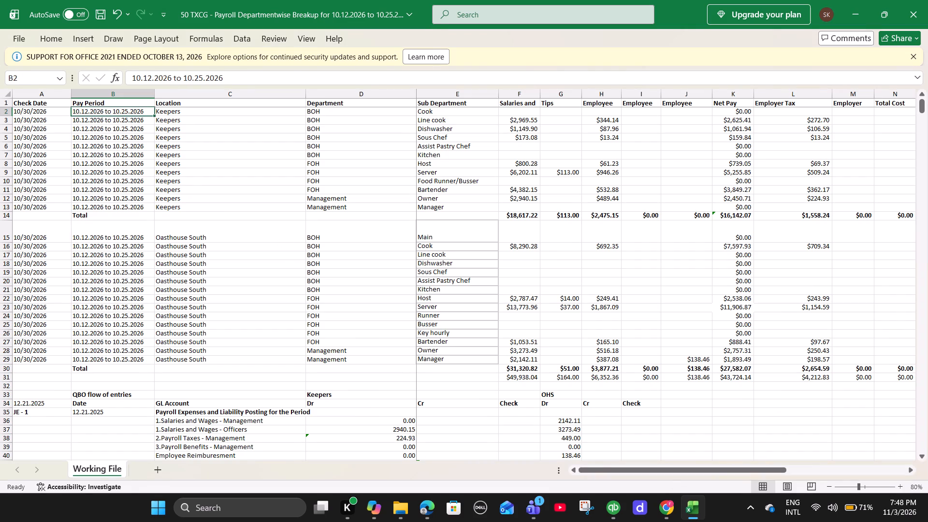
{"action": "right_click", "coordinate": [100, 115]}
{"action": "right_click", "coordinate": [105, 114]}
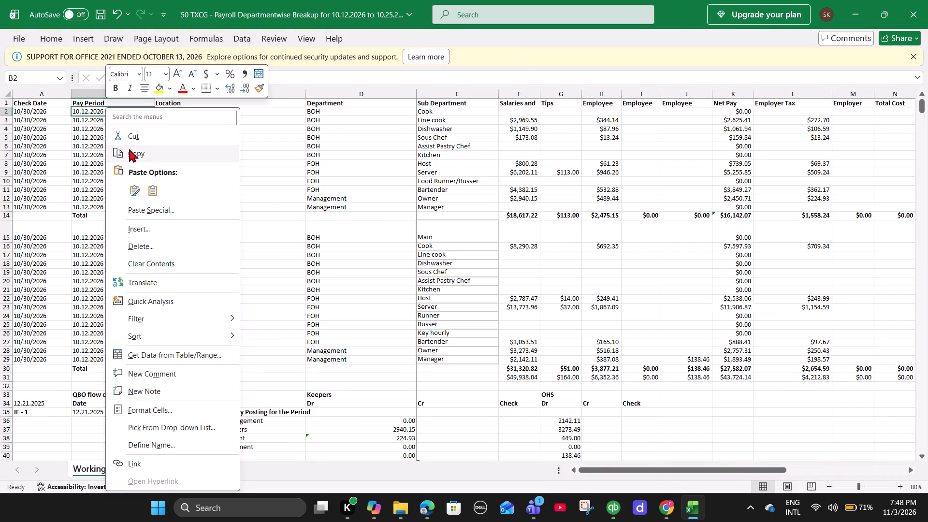
{"action": "left_click", "coordinate": [129, 149]}
{"action": "left_click", "coordinate": [623, 500]}
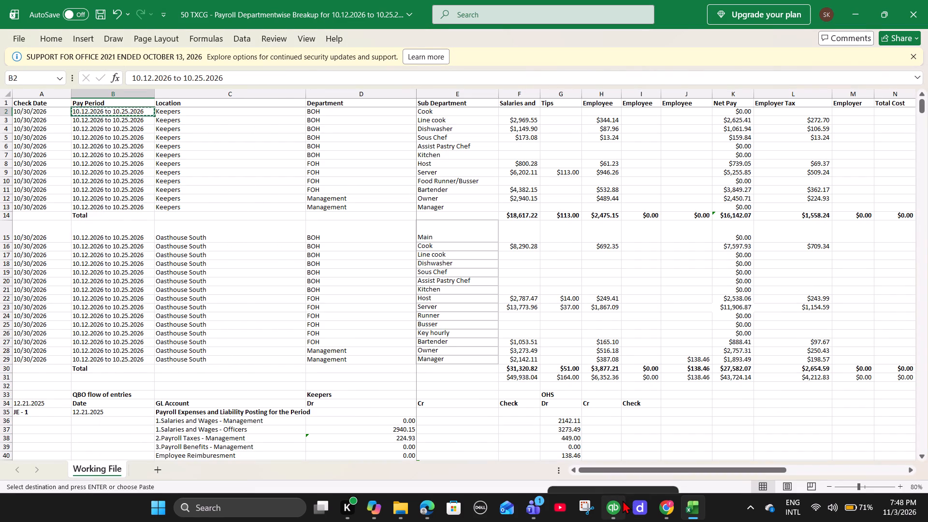
{"action": "left_click", "coordinate": [558, 200]}
{"action": "left_click_drag", "start_coordinate": [551, 199], "coordinate": [581, 199]}
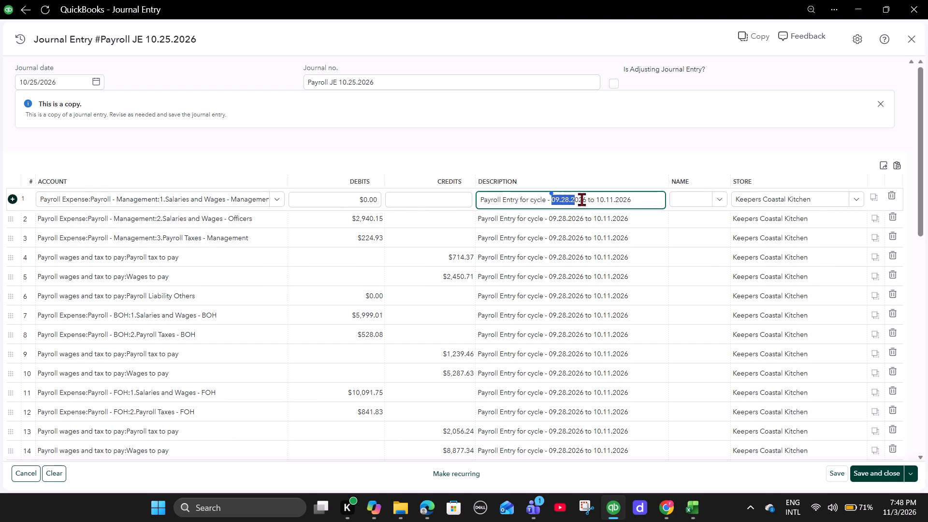
{"action": "left_click_drag", "start_coordinate": [581, 199], "coordinate": [637, 199]}
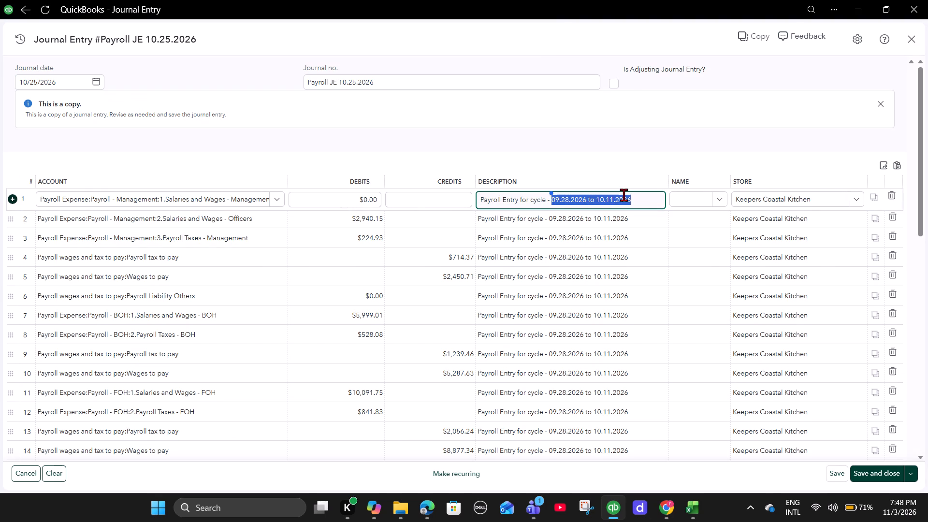
{"action": "key", "text": "ctrl+v"}
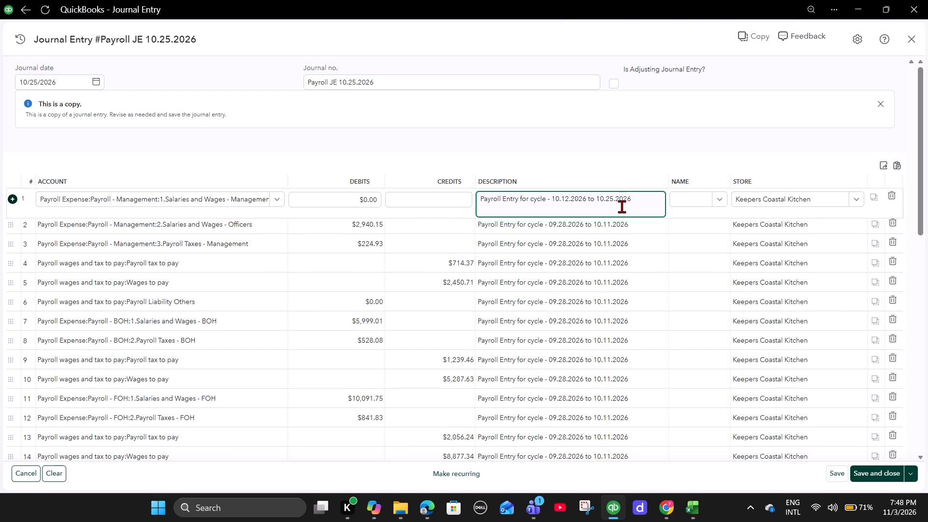
{"action": "key", "text": "BackSpace"}
Copy line 1's description, Payroll Entry for cycle - 10.12.2026 to 10.25.2026, into the remaining Keepers Management lines 2 to 6.
{"action": "key", "text": "ctrl+a"}
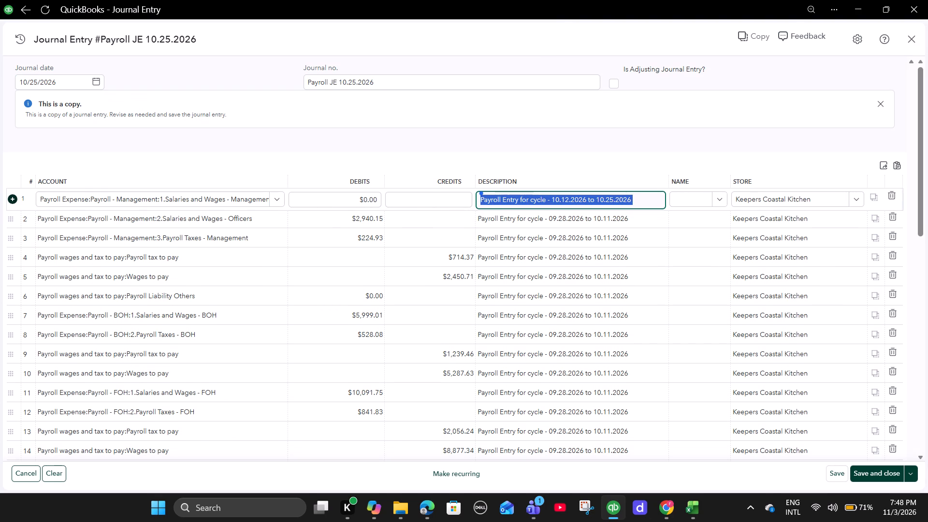
{"action": "key", "text": "ctrl+c"}
{"action": "left_click", "coordinate": [588, 222]}
{"action": "key", "text": "ctrl+v"}
{"action": "left_click", "coordinate": [578, 236]}
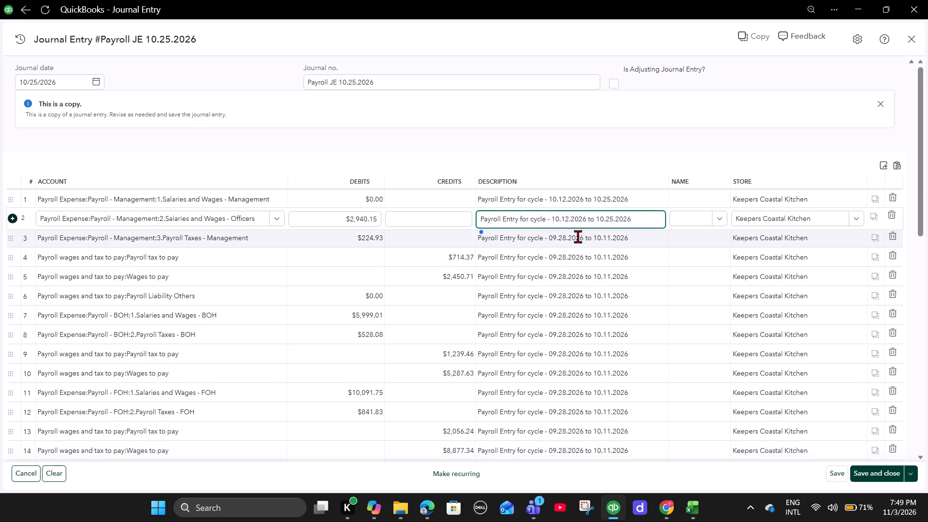
{"action": "key", "text": "ctrl+v"}
{"action": "left_click", "coordinate": [572, 254]}
{"action": "key", "text": "ctrl+v"}
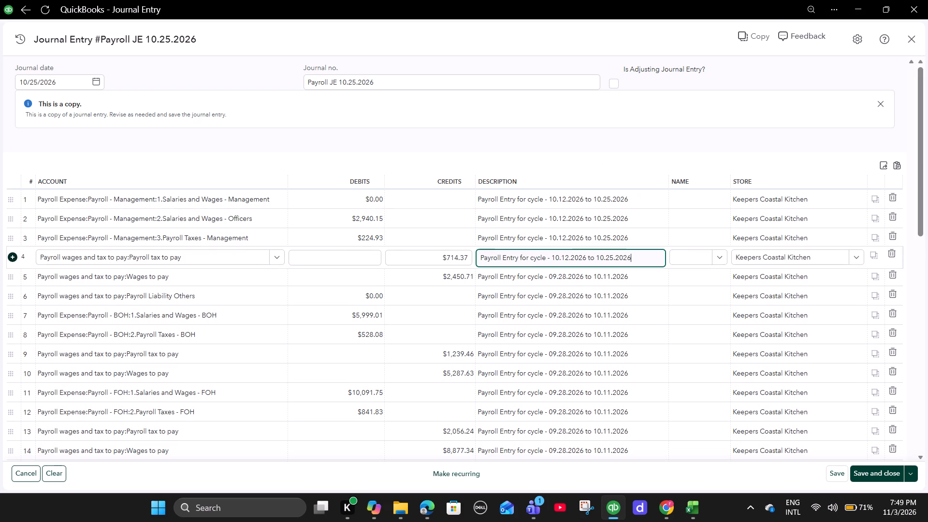
{"action": "left_click", "coordinate": [565, 279]}
{"action": "key", "text": "ctrl+v"}
{"action": "left_click", "coordinate": [565, 294]}
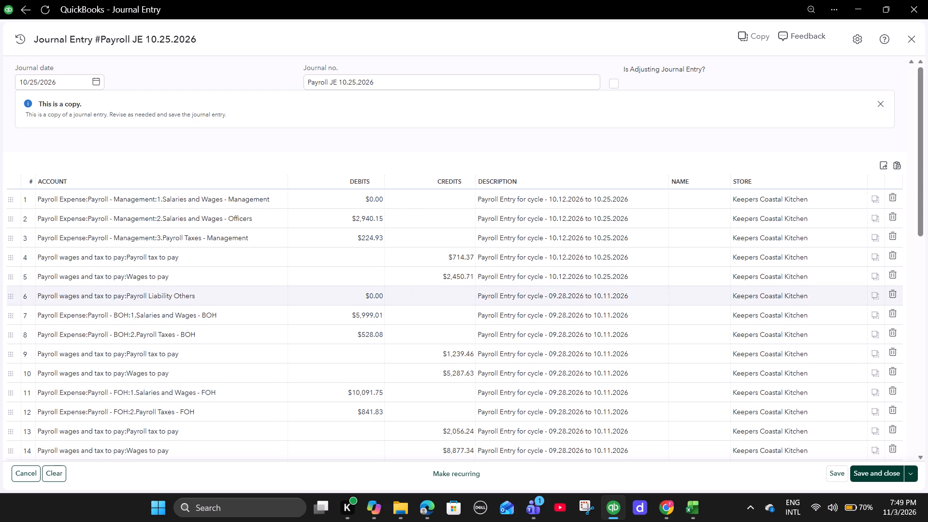
{"action": "key", "text": "ctrl+v"}
Replace the descriptions of the Keepers BOH lines 7 to 10 with Payroll Entry for cycle - 10.12.2026 to 10.25.2026.
{"action": "left_click", "coordinate": [565, 318]}
{"action": "key", "text": "ctrl+v"}
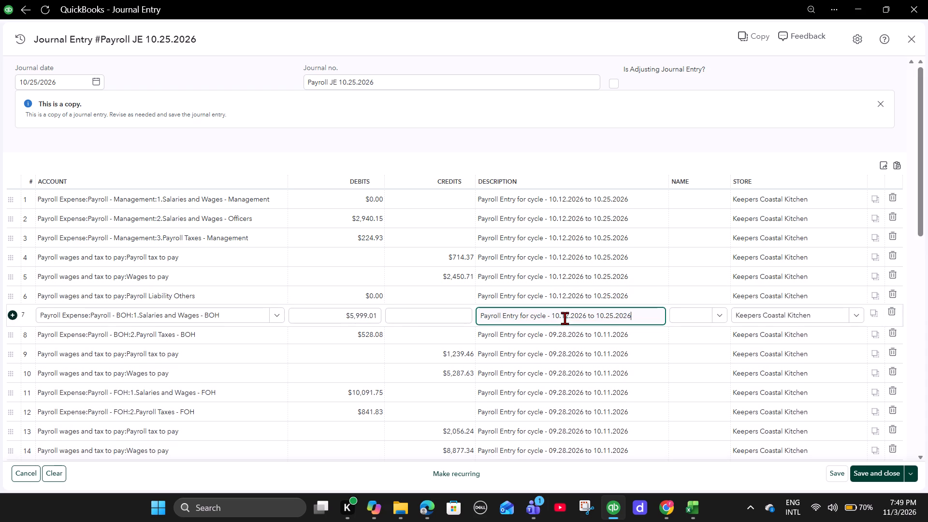
{"action": "scroll", "coordinate": [565, 318], "scroll_direction": "down", "scroll_amount": 2}
{"action": "left_click", "coordinate": [548, 220]}
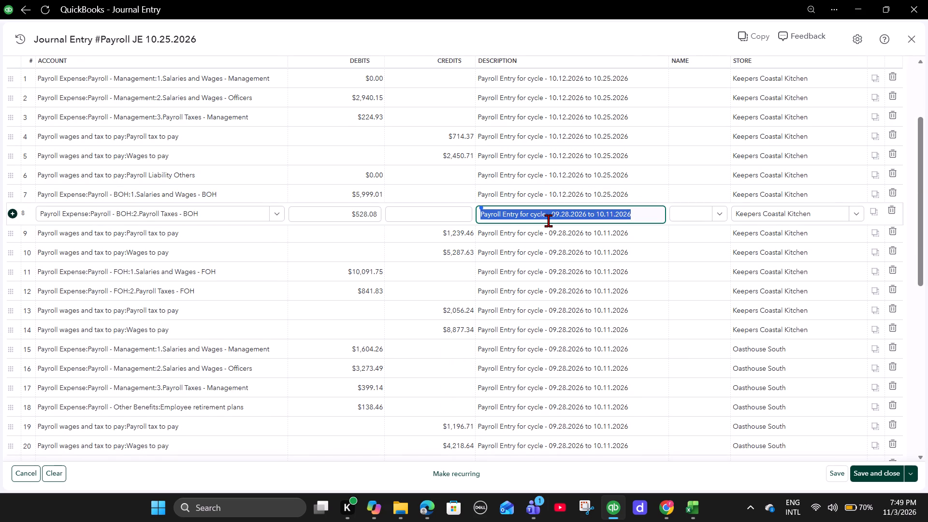
{"action": "key", "text": "ctrl+v"}
{"action": "left_click", "coordinate": [548, 233]}
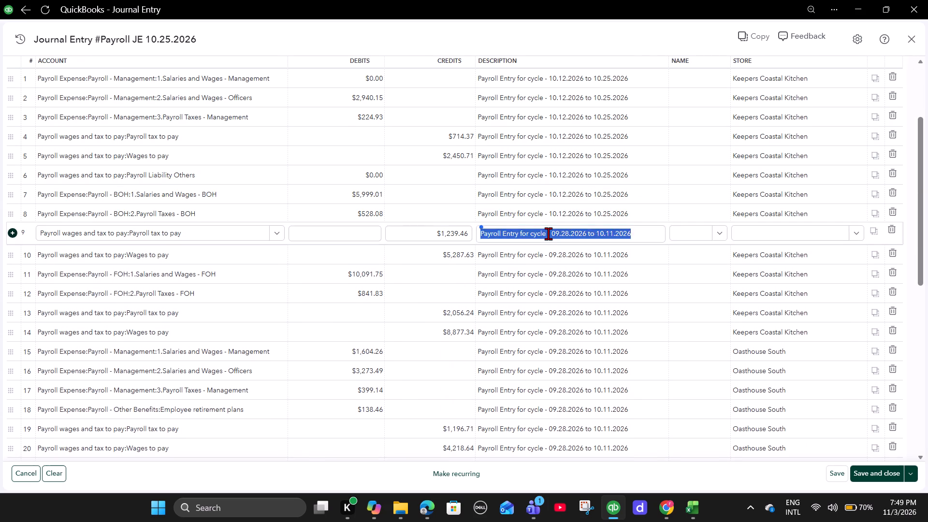
{"action": "key", "text": "ctrl+v"}
{"action": "left_click", "coordinate": [546, 254]}
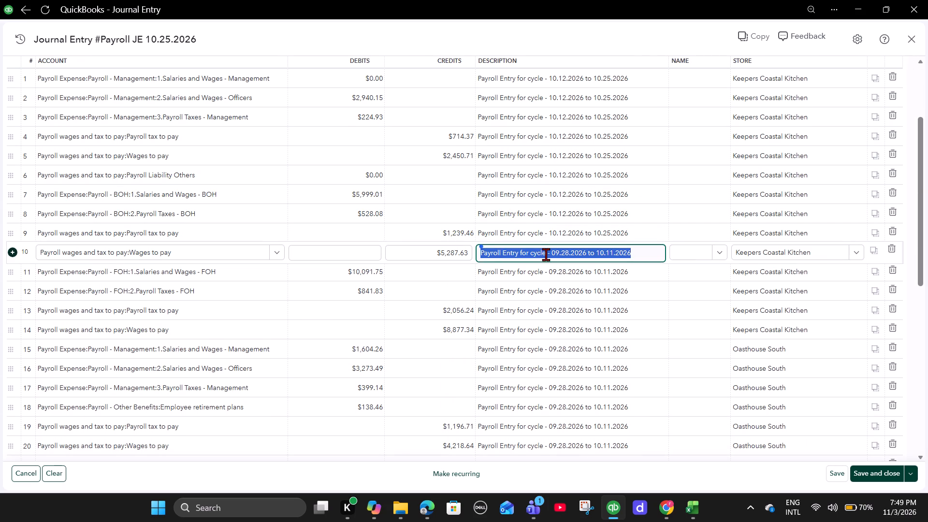
{"action": "key", "text": "ctrl+v"}
Replace the descriptions of the Keepers FOH lines 11 to 14 with Payroll Entry for cycle - 10.12.2026 to 10.25.2026.
{"action": "left_click", "coordinate": [546, 265]}
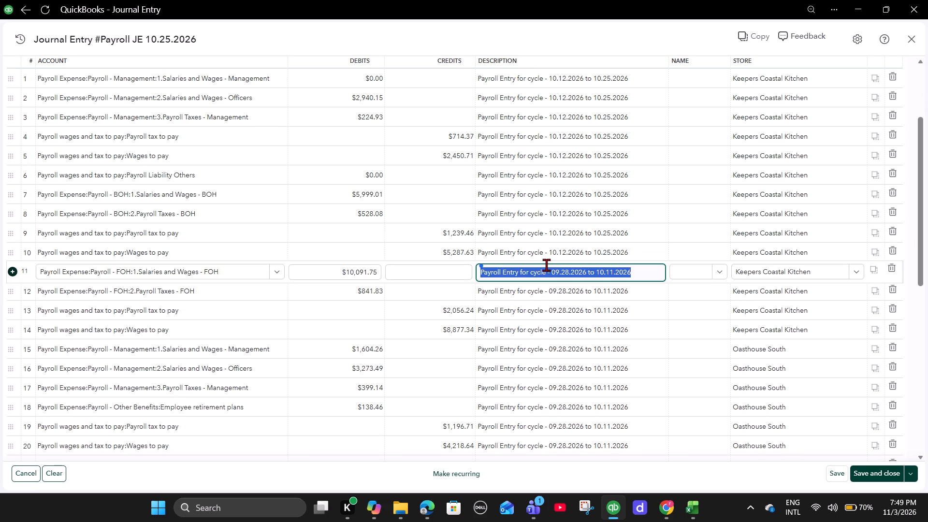
{"action": "key", "text": "ctrl+v"}
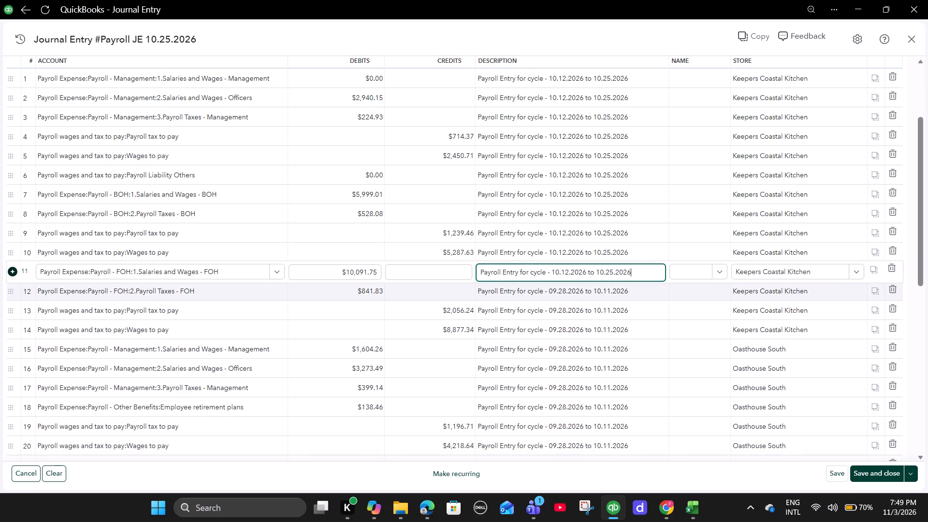
{"action": "left_click", "coordinate": [557, 292]}
{"action": "key", "text": "ctrl+v"}
{"action": "left_click", "coordinate": [552, 313]}
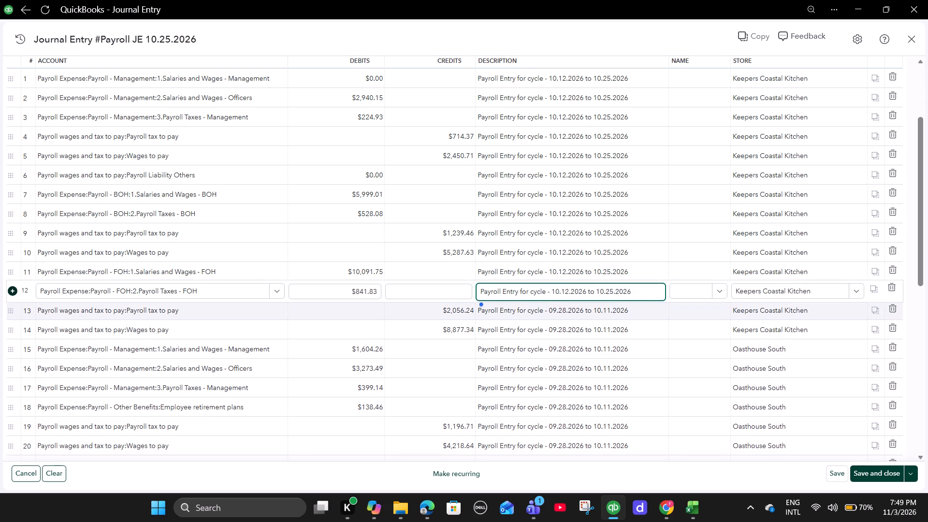
{"action": "key", "text": "ctrl+v"}
{"action": "left_click", "coordinate": [551, 326]}
{"action": "key", "text": "ctrl+v"}
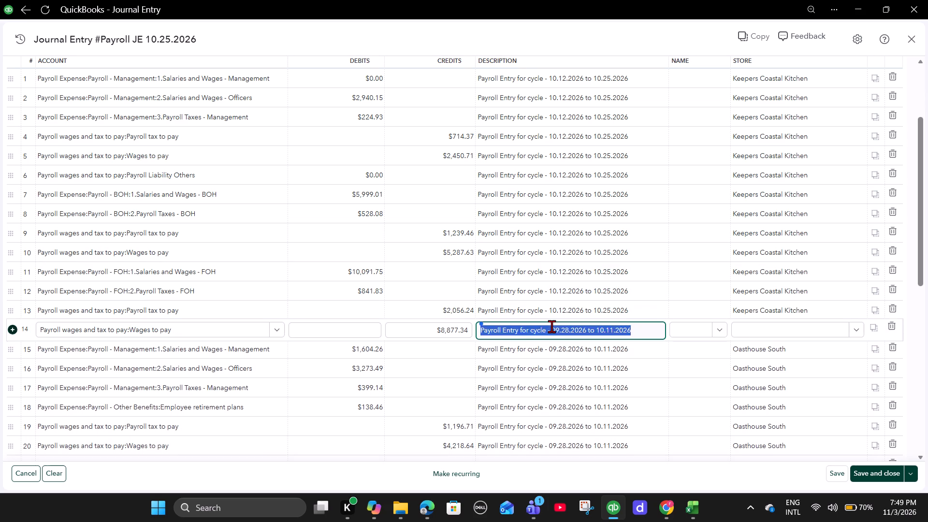
Replace the descriptions of Oasthouse South lines 15 to 21 with Payroll Entry for cycle - 10.12.2026 to 10.25.2026.
{"action": "left_click", "coordinate": [552, 358]}
{"action": "key", "text": "ctrl+v"}
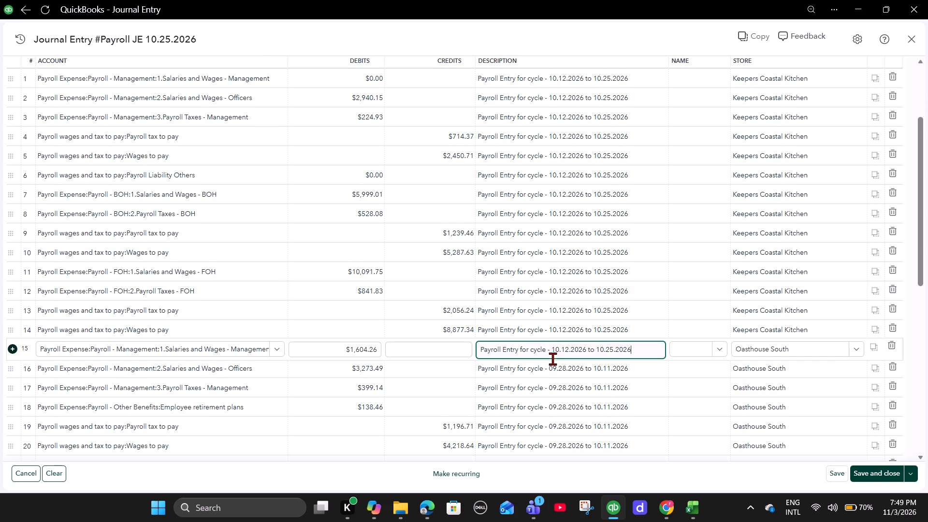
{"action": "left_click", "coordinate": [556, 367]}
{"action": "key", "text": "ctrl+v"}
{"action": "scroll", "coordinate": [556, 367], "scroll_direction": "down", "scroll_amount": 2}
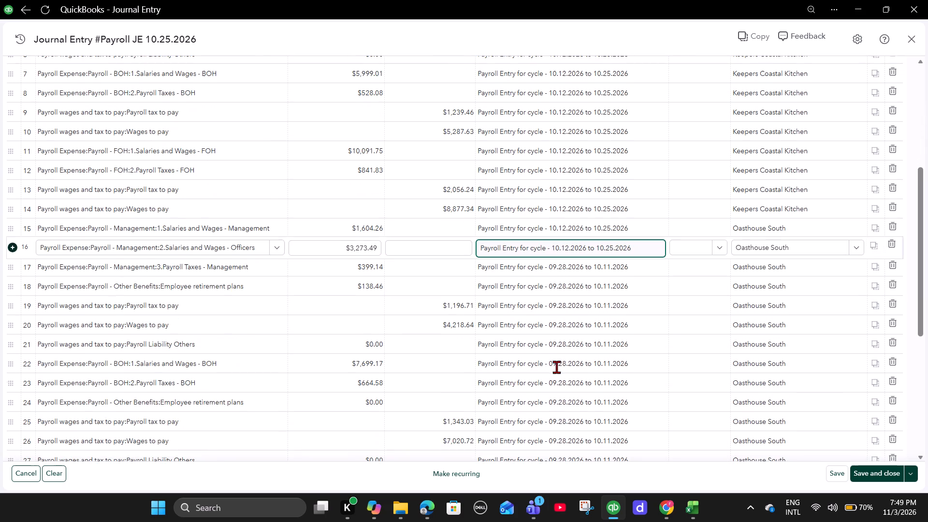
{"action": "left_click", "coordinate": [561, 269]}
{"action": "key", "text": "ctrl+v"}
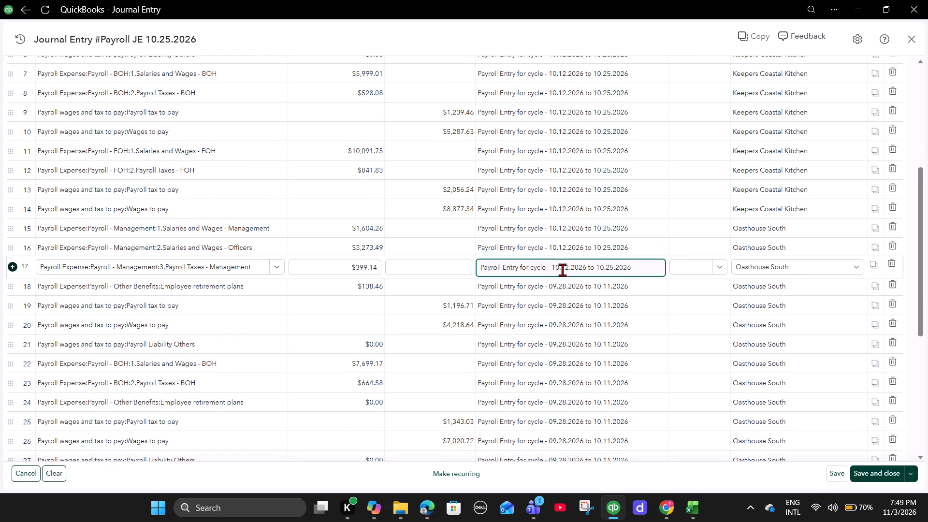
{"action": "left_click", "coordinate": [562, 290]}
{"action": "key", "text": "ctrl+v"}
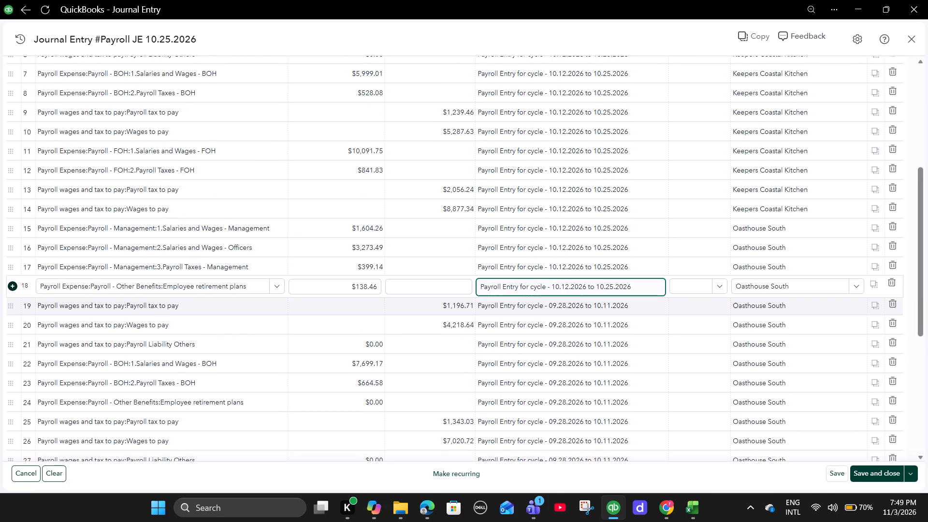
{"action": "left_click", "coordinate": [563, 304]}
{"action": "key", "text": "ctrl+v"}
{"action": "scroll", "coordinate": [563, 305], "scroll_direction": "down", "scroll_amount": 1}
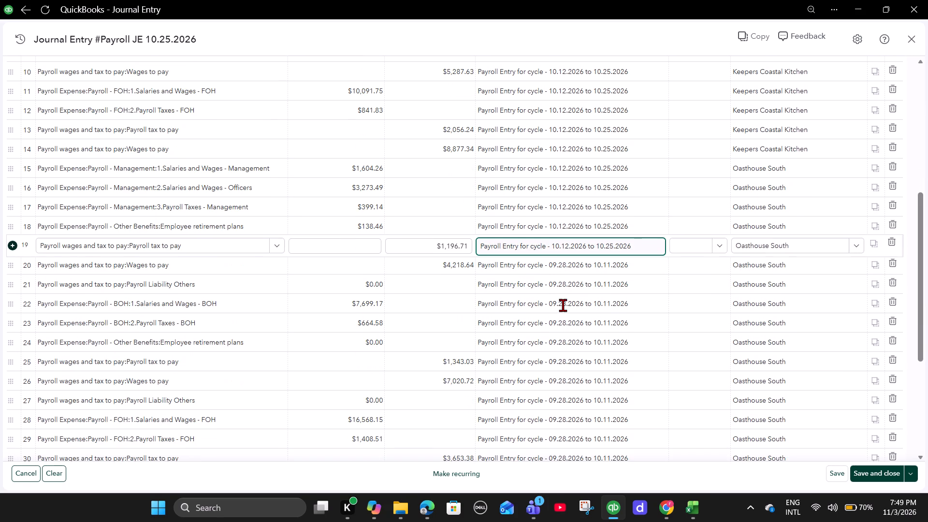
{"action": "left_click", "coordinate": [557, 275]}
{"action": "left_click", "coordinate": [557, 266]}
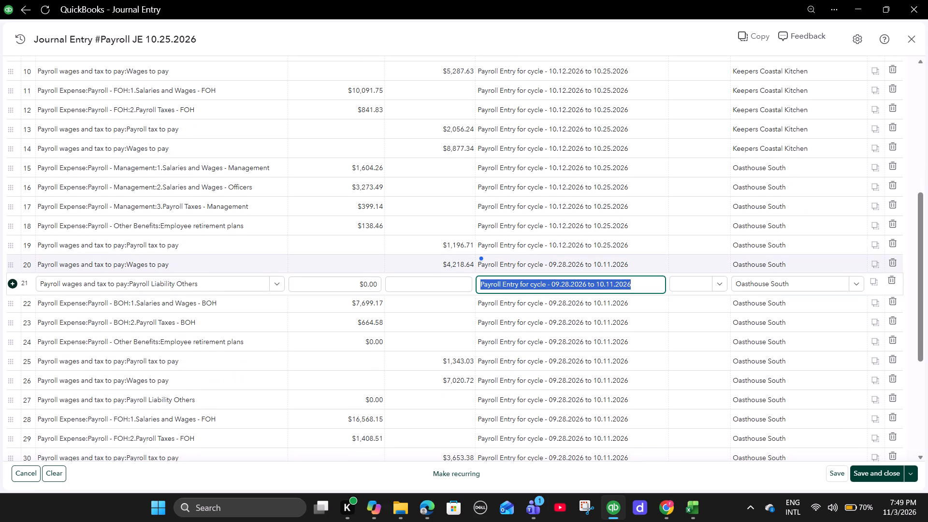
{"action": "key", "text": "ctrl+v"}
{"action": "left_click", "coordinate": [558, 283]}
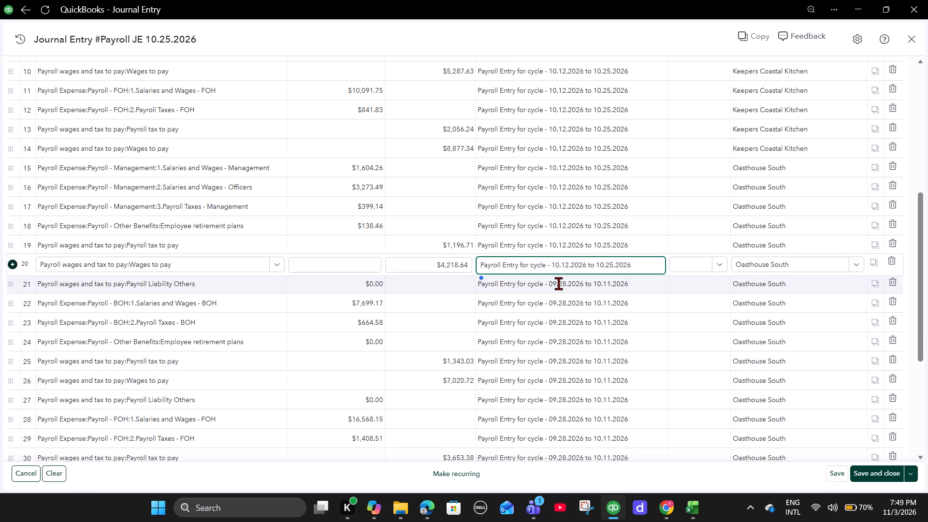
{"action": "key", "text": "ctrl+v"}
Replace the descriptions of the Oasthouse South BOH lines 22 to 27 with Payroll Entry for cycle - 10.12.2026 to 10.25.2026.
{"action": "scroll", "coordinate": [558, 283], "scroll_direction": "down", "scroll_amount": 2}
{"action": "left_click", "coordinate": [557, 188]}
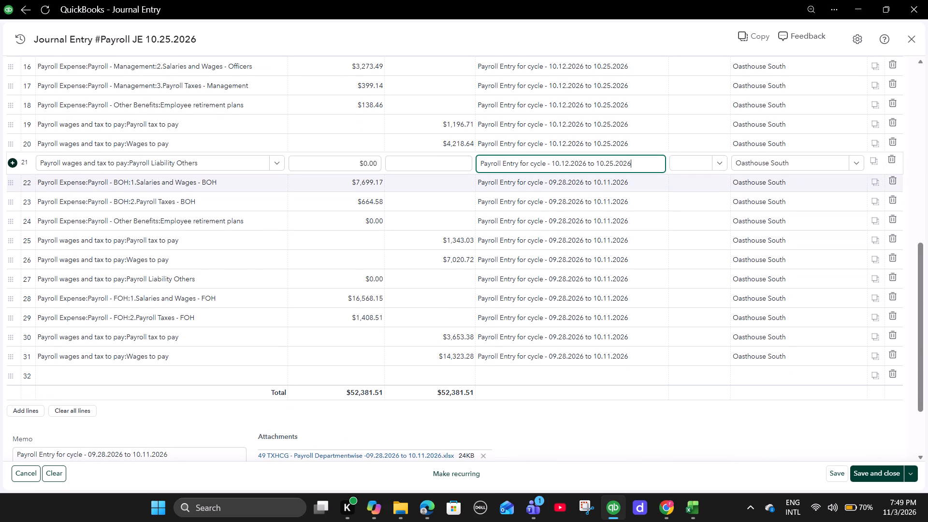
{"action": "key", "text": "ctrl+v"}
{"action": "left_click", "coordinate": [558, 203]}
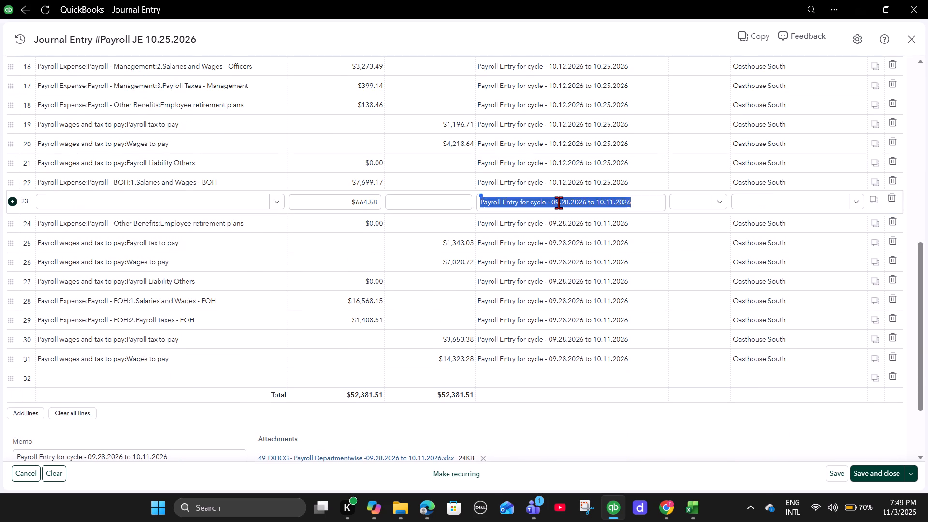
{"action": "key", "text": "ctrl+v"}
{"action": "left_click", "coordinate": [561, 226]}
{"action": "key", "text": "ctrl+v"}
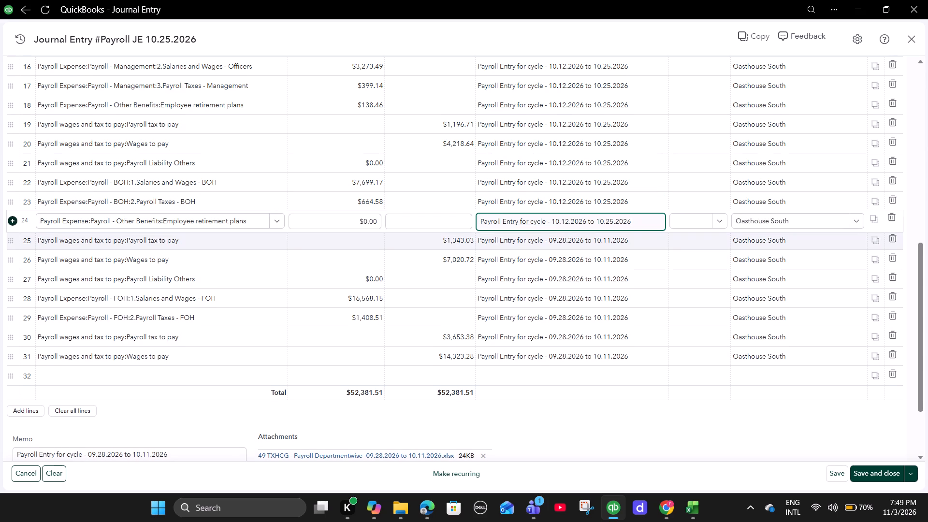
{"action": "left_click", "coordinate": [564, 242]}
{"action": "key", "text": "ctrl+v"}
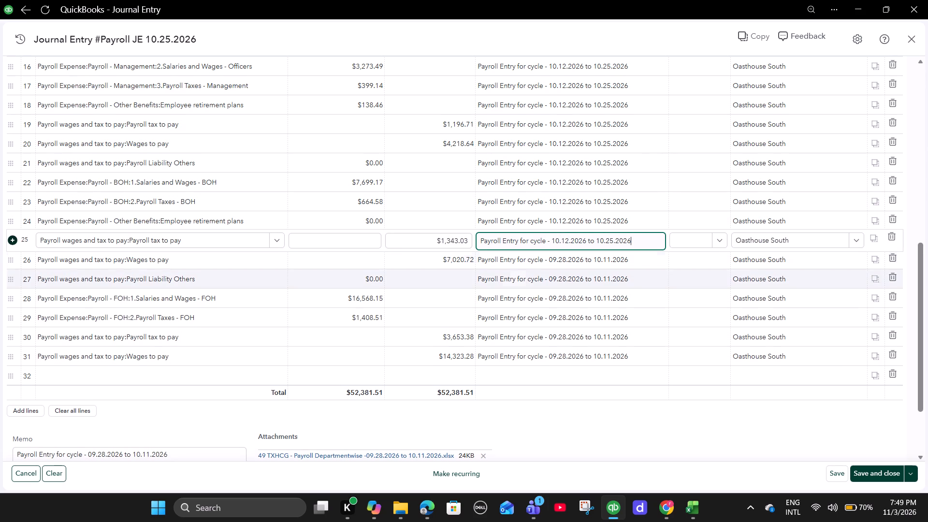
{"action": "left_click", "coordinate": [566, 265]}
{"action": "key", "text": "ctrl+v"}
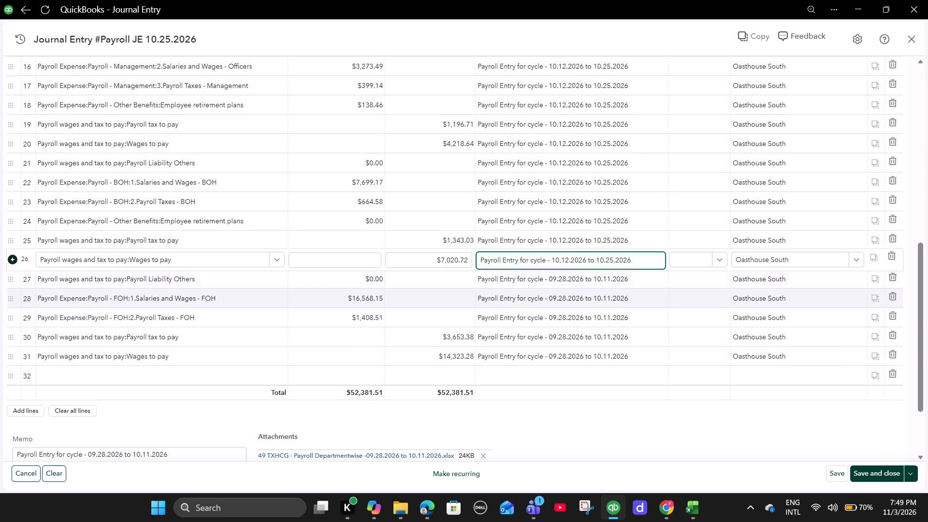
{"action": "left_click", "coordinate": [565, 289]}
{"action": "left_click", "coordinate": [565, 281]}
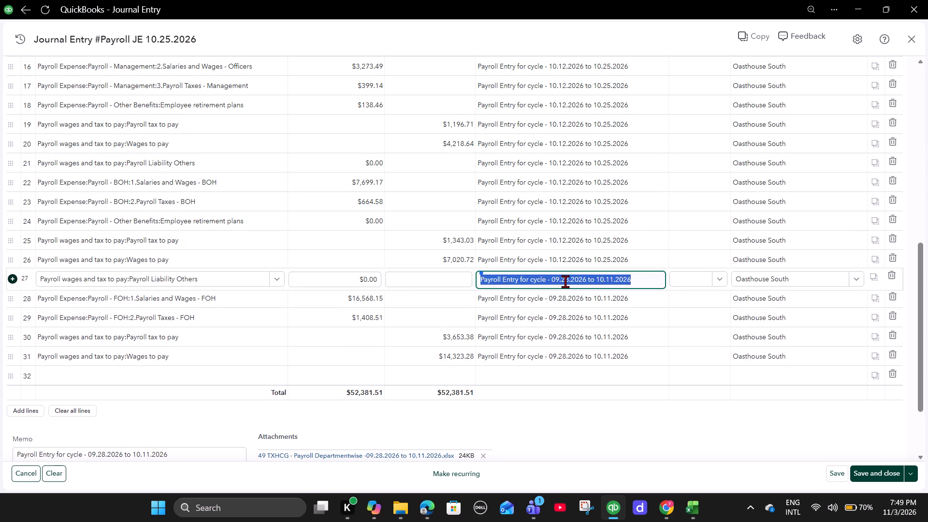
{"action": "key", "text": "ctrl+v"}
Replace the descriptions of the Oasthouse South FOH lines 28 to 31 with Payroll Entry for cycle - 10.12.2026 to 10.25.2026.
{"action": "left_click", "coordinate": [565, 293]}
{"action": "key", "text": "ctrl+v"}
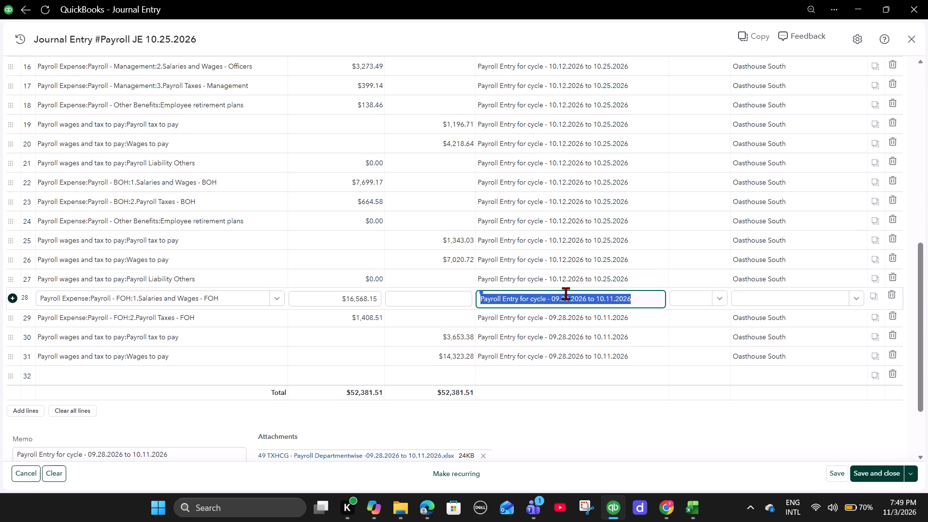
{"action": "left_click", "coordinate": [567, 319]}
{"action": "key", "text": "ctrl+v"}
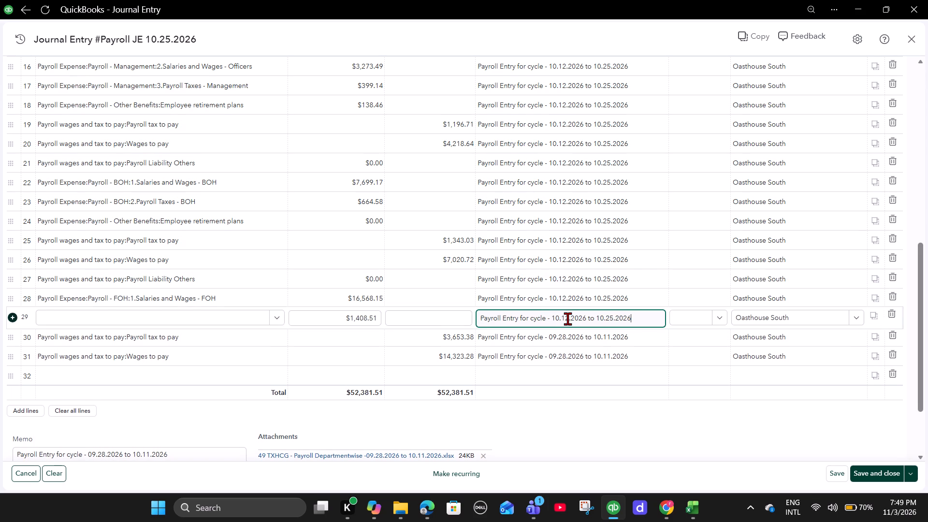
{"action": "left_click", "coordinate": [568, 339]}
{"action": "key", "text": "ctrl+v"}
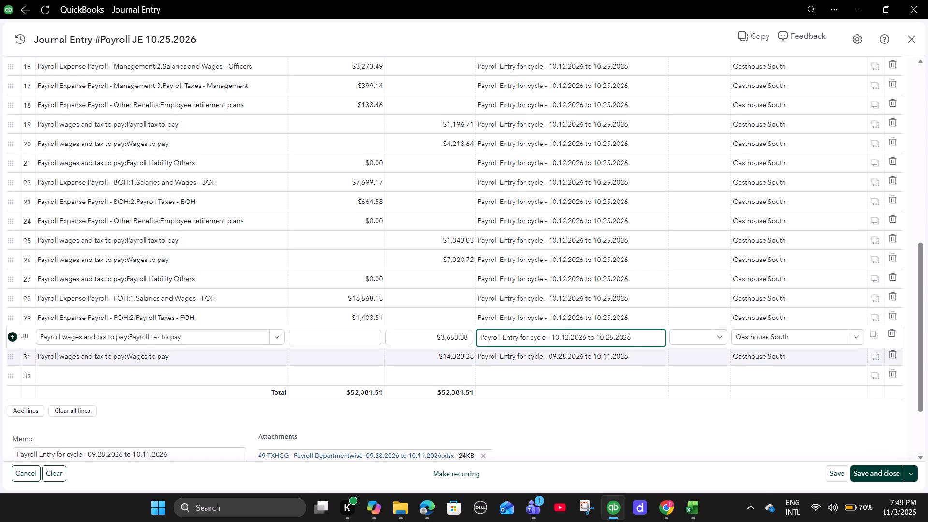
{"action": "left_click", "coordinate": [568, 354]}
{"action": "key", "text": "ctrl+v"}
Replace the journal entry's memo with Payroll Entry for cycle - 10.12.2026 to 10.25.2026.
{"action": "scroll", "coordinate": [218, 428], "scroll_direction": "down", "scroll_amount": 2}
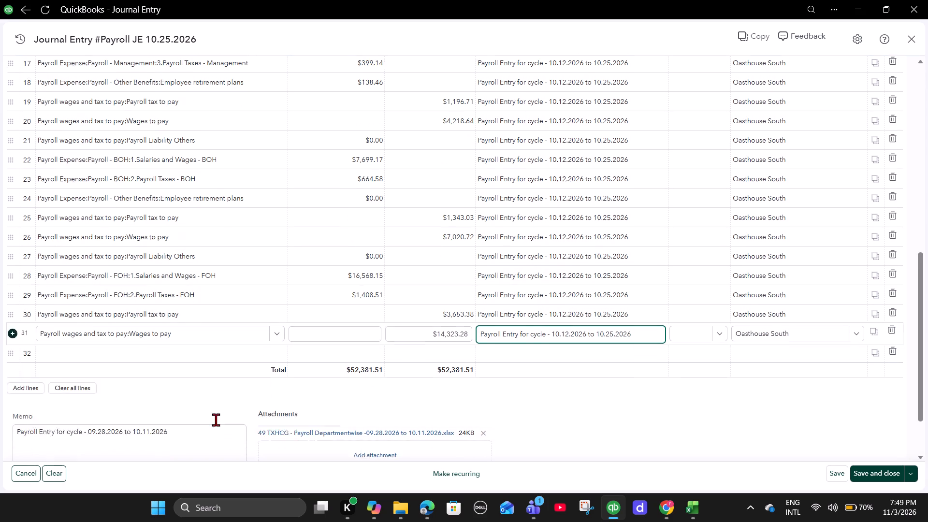
{"action": "left_click_drag", "start_coordinate": [179, 365], "coordinate": [0, 361]}
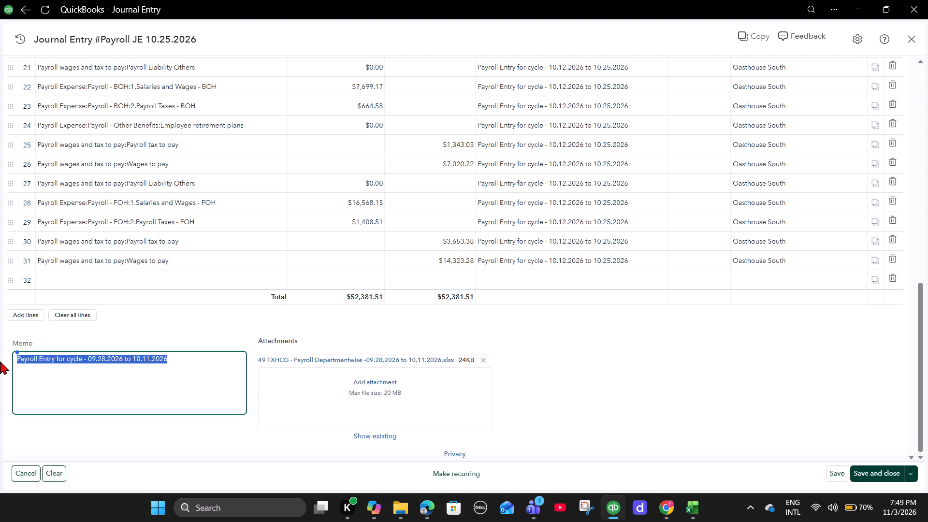
{"action": "key", "text": "ctrl+v"}
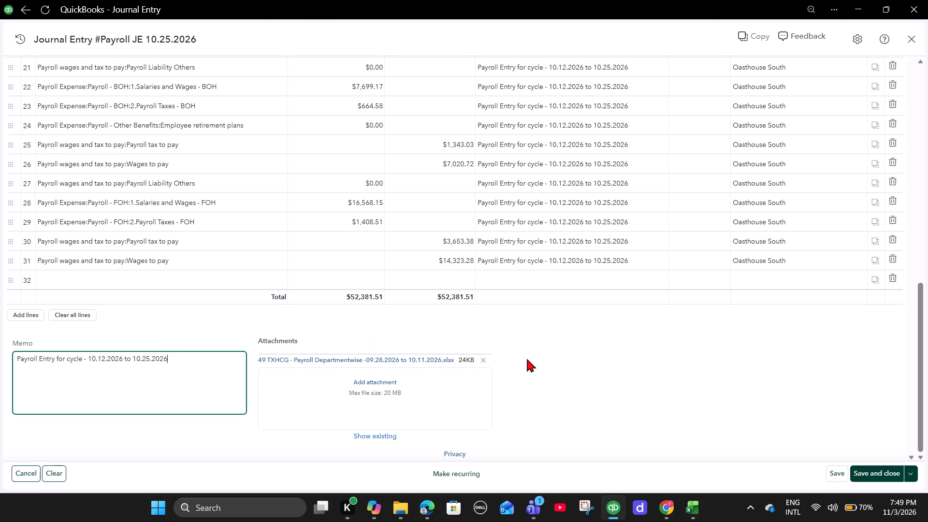
Remove the attached prior-cycle departmentwise payroll workbook for 09.28.2026 to 10.11.2026 from the journal entry.
{"action": "left_click", "coordinate": [482, 359]}
Compare the Keepers Management amounts on journal lines 1 to 6 with the JE - 1 figures in the Excel breakup workbook.
{"action": "scroll", "coordinate": [500, 362], "scroll_direction": "up", "scroll_amount": 4}
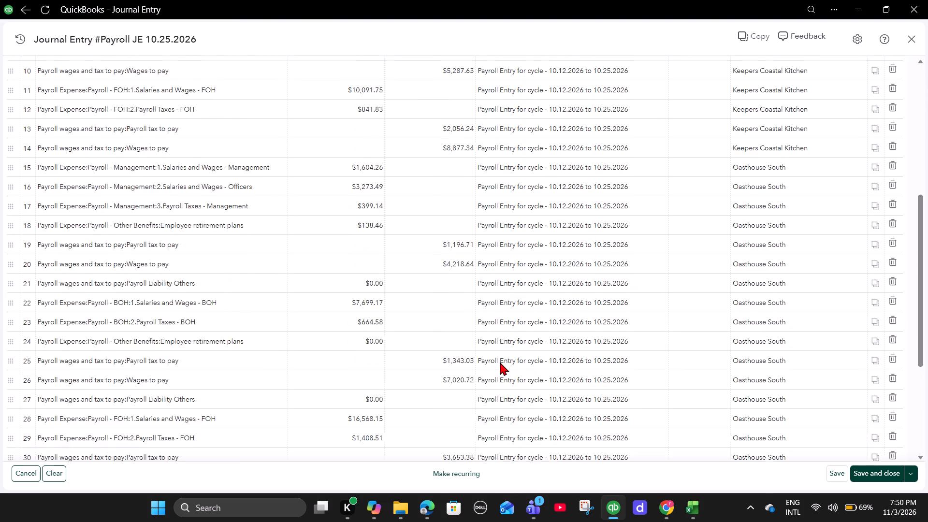
{"action": "scroll", "coordinate": [500, 362], "scroll_direction": "up", "scroll_amount": 2}
{"action": "scroll", "coordinate": [500, 362], "scroll_direction": "down", "scroll_amount": 1}
{"action": "scroll", "coordinate": [500, 362], "scroll_direction": "up", "scroll_amount": 7}
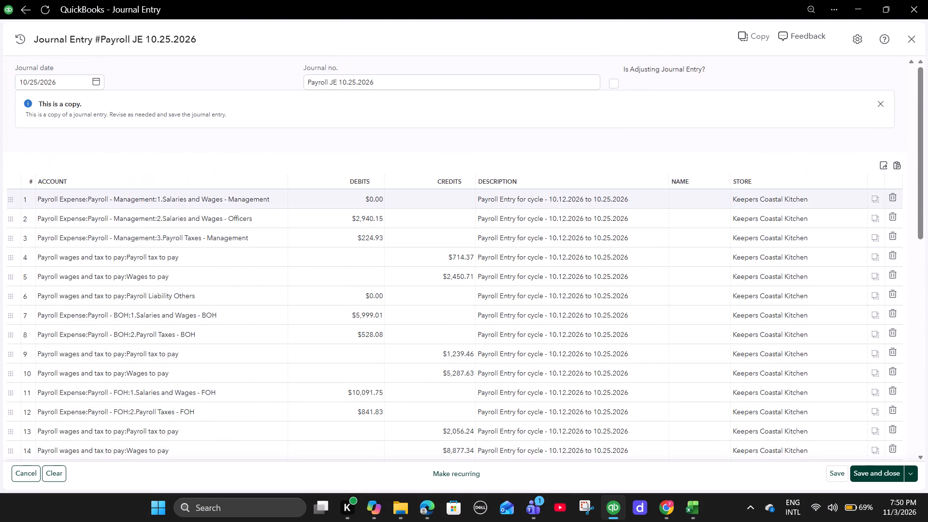
{"action": "left_click", "coordinate": [362, 204]}
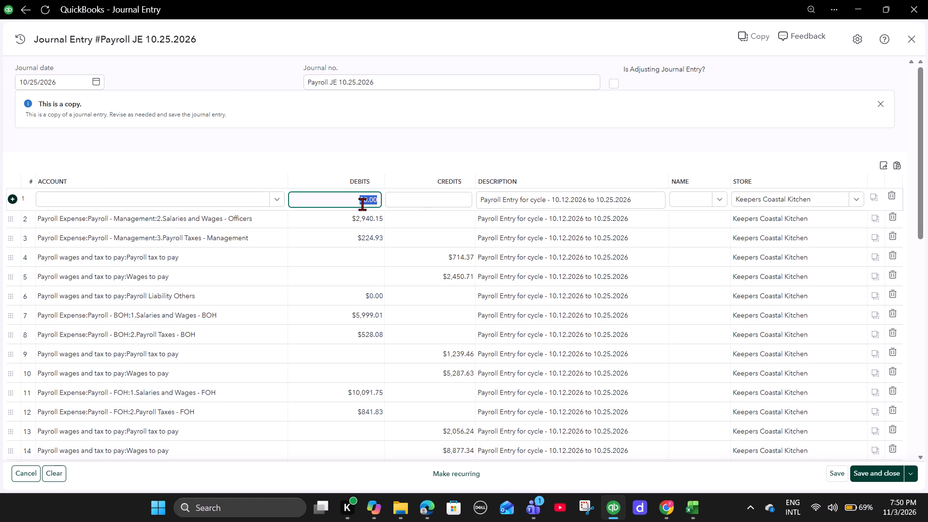
{"action": "left_click", "coordinate": [696, 504]}
{"action": "scroll", "coordinate": [406, 346], "scroll_direction": "down", "scroll_amount": 4}
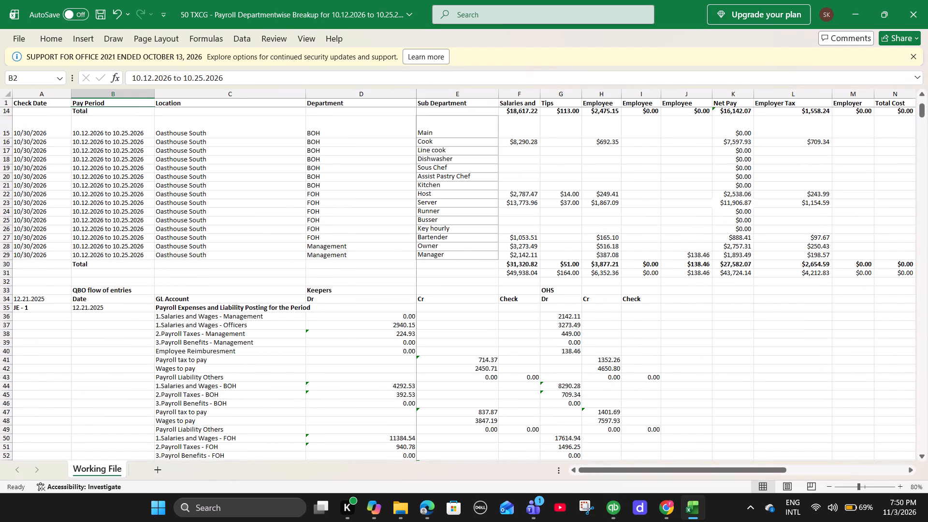
{"action": "key", "text": "alt+Tab"}
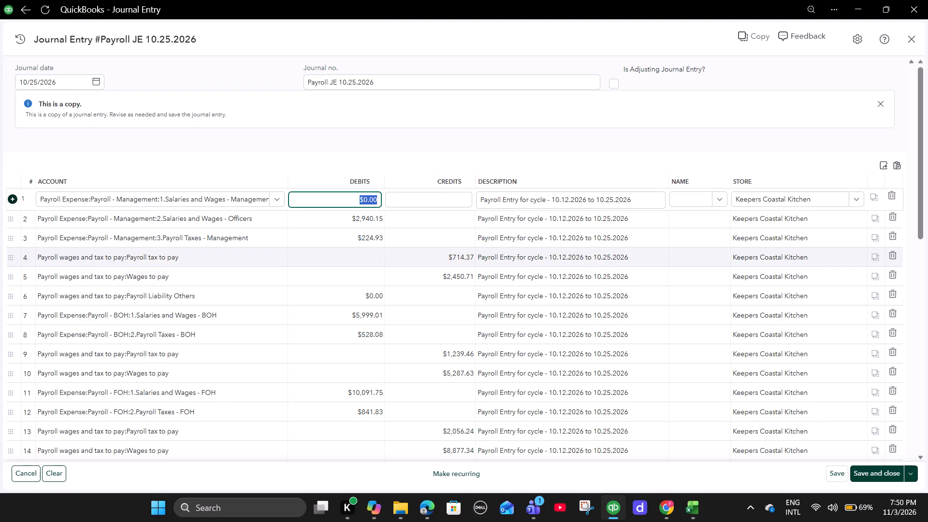
{"action": "key", "text": "alt+Tab"}
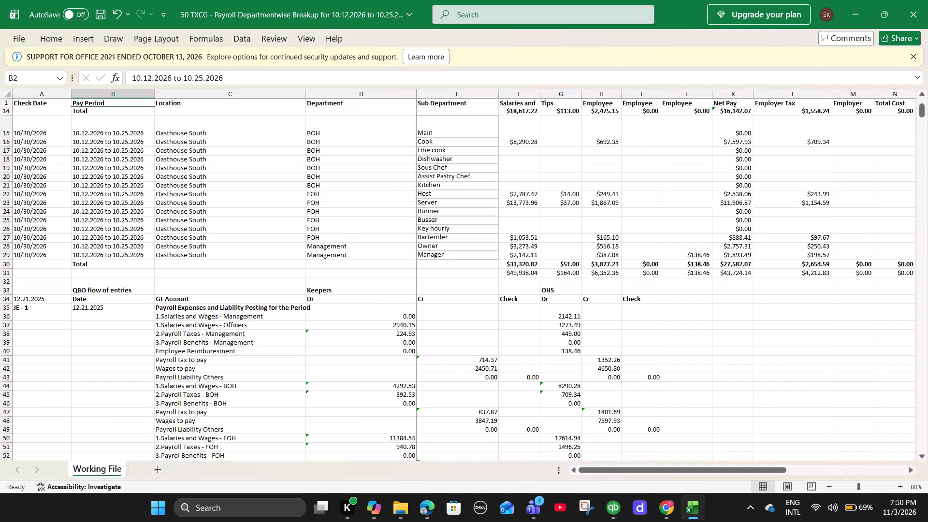
{"action": "key", "text": "alt+Tab"}
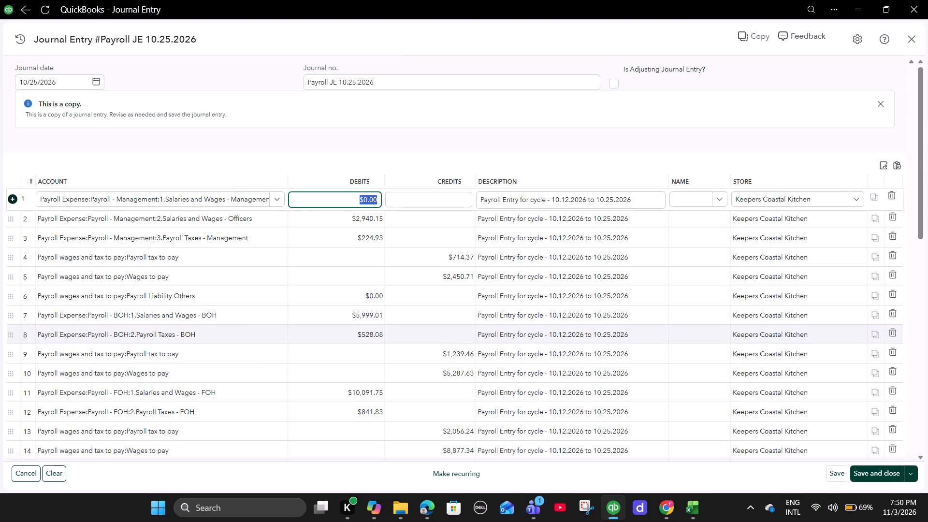
{"action": "key", "text": "alt+Tab"}
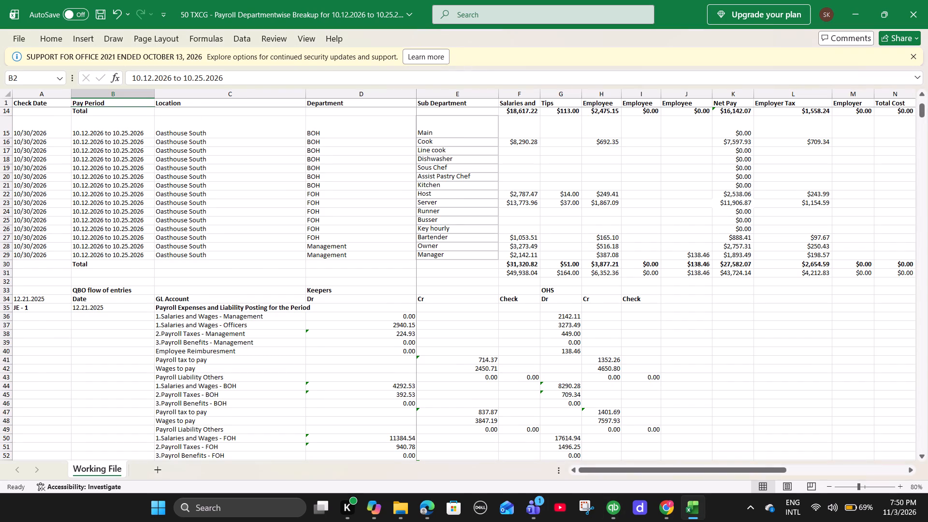
Copy the Keepers BOH Salaries and Wages amount, 4292.53, from the workbook into the debit of QuickBooks journal line 7.
{"action": "scroll", "coordinate": [402, 281], "scroll_direction": "down", "scroll_amount": 1}
{"action": "left_click", "coordinate": [380, 345]}
{"action": "key", "text": "alt+Tab"}
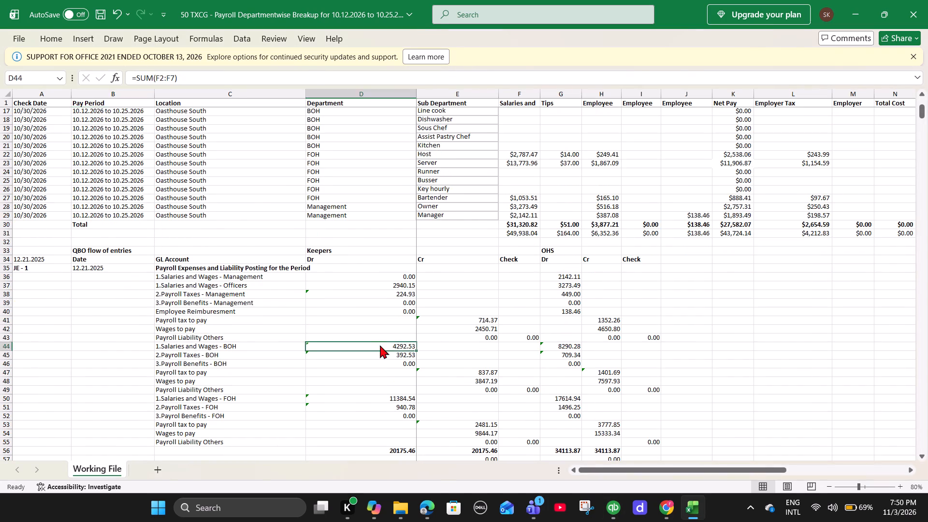
{"action": "key", "text": "alt+Tab"}
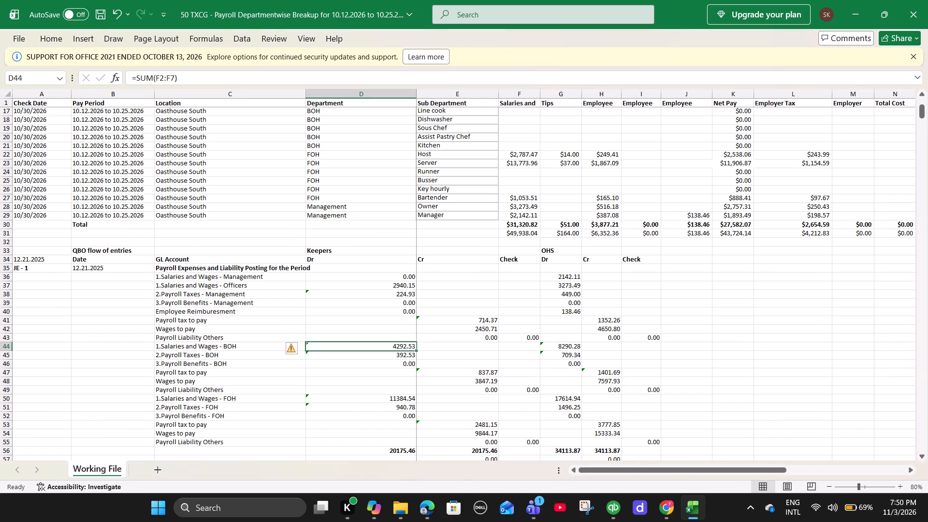
{"action": "key", "text": "alt+Tab"}
{"action": "left_click", "coordinate": [312, 323]}
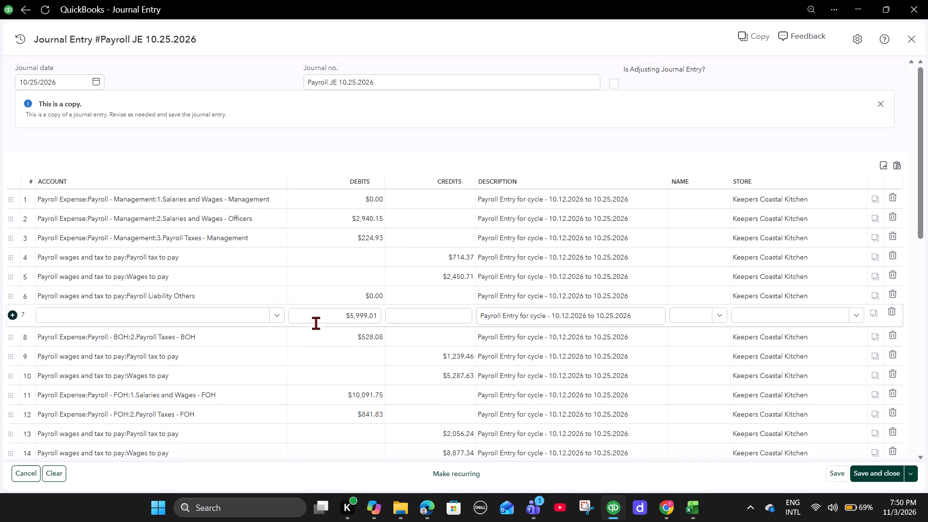
{"action": "key", "text": "alt+Tab"}
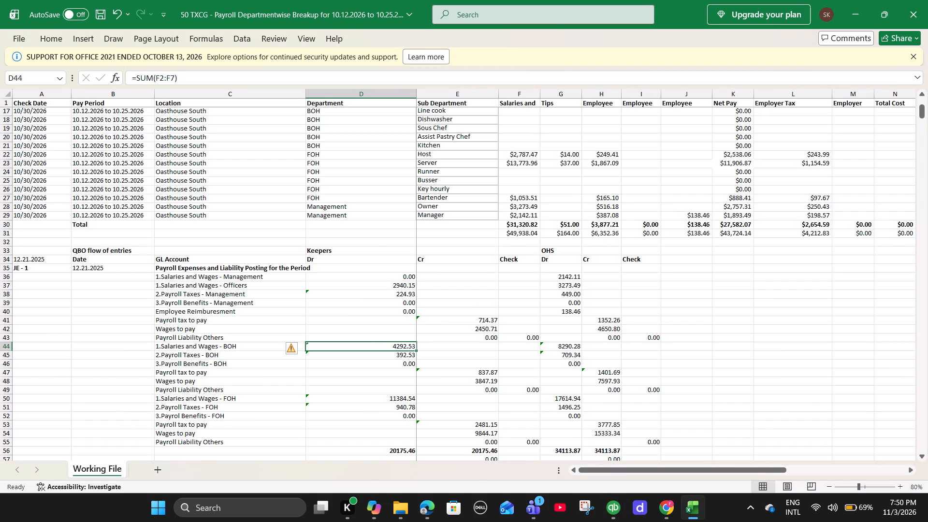
{"action": "right_click", "coordinate": [341, 345]}
{"action": "left_click", "coordinate": [420, 173]}
{"action": "key", "text": "alt+Tab"}
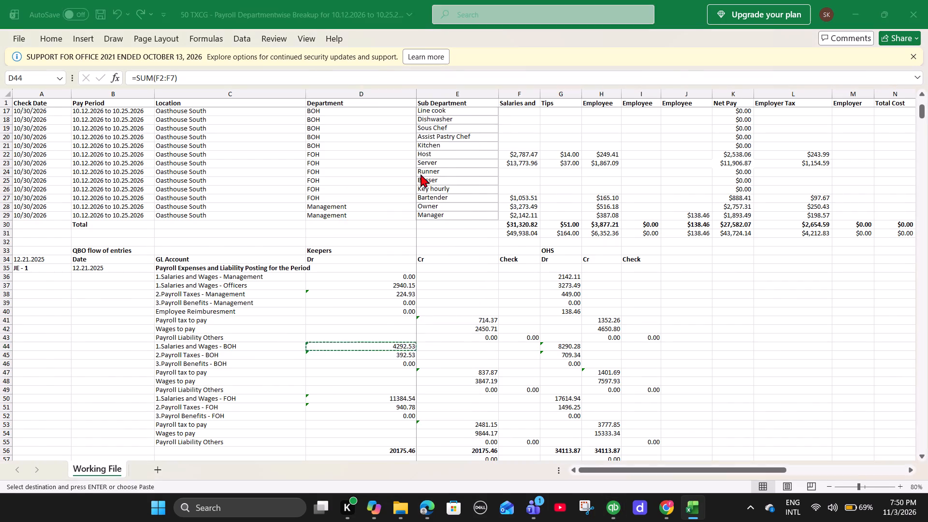
{"action": "key", "text": "ctrl+v"}
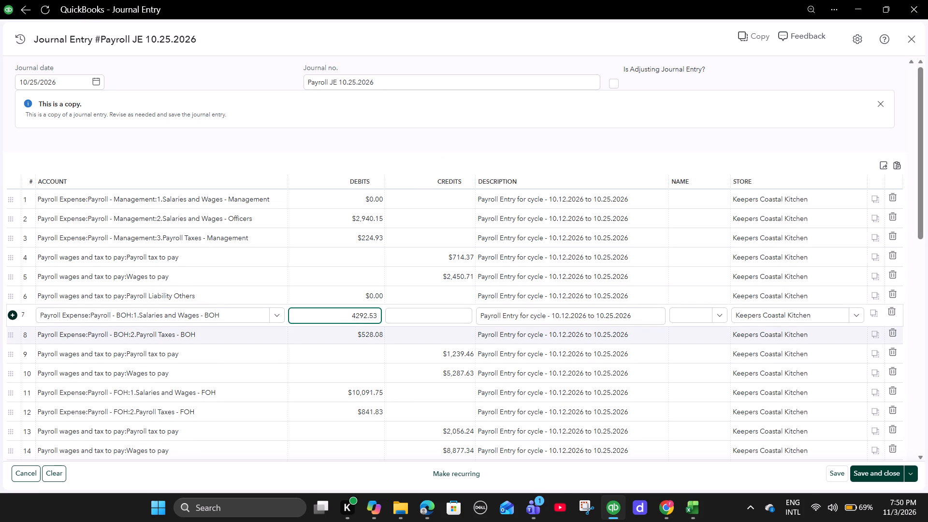
Copy the Keepers BOH Payroll Taxes amount, 392.53, from the Excel workbook into the debit of QuickBooks journal line 8.
{"action": "left_click", "coordinate": [352, 335]}
{"action": "key", "text": "alt+Tab"}
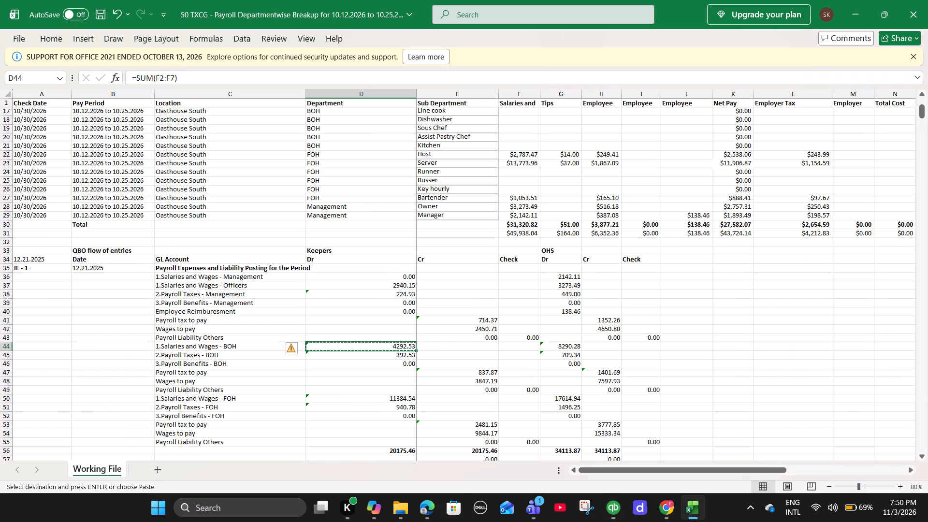
{"action": "left_click", "coordinate": [356, 353]}
{"action": "right_click", "coordinate": [356, 353]}
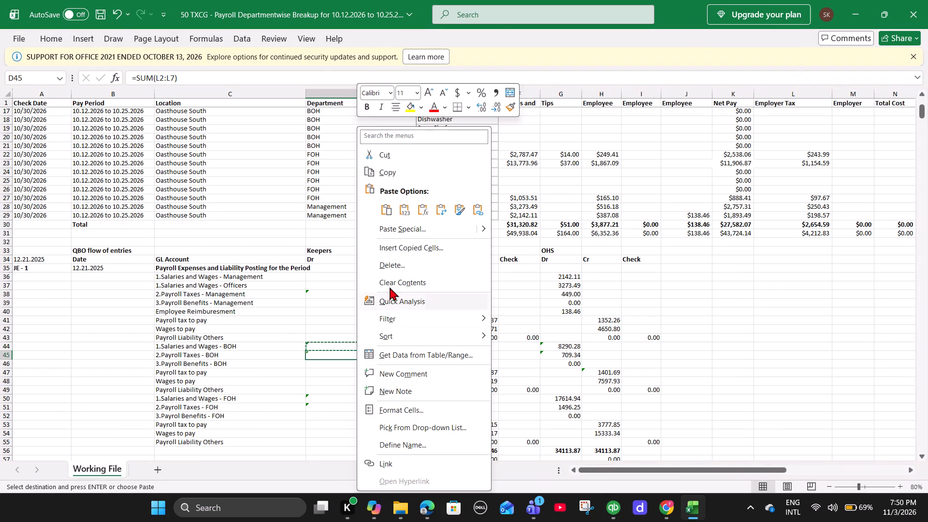
{"action": "left_click", "coordinate": [391, 177]}
{"action": "key", "text": "alt+Tab"}
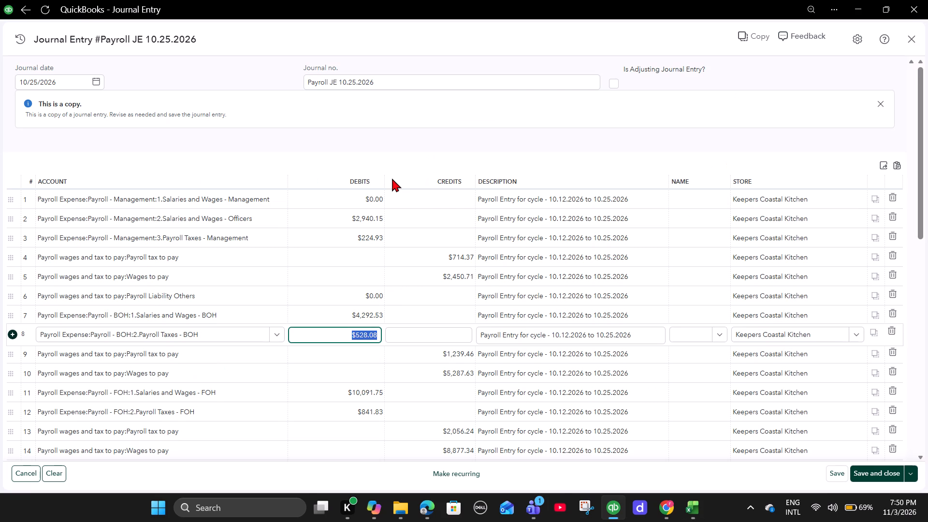
{"action": "key", "text": "ctrl+v"}
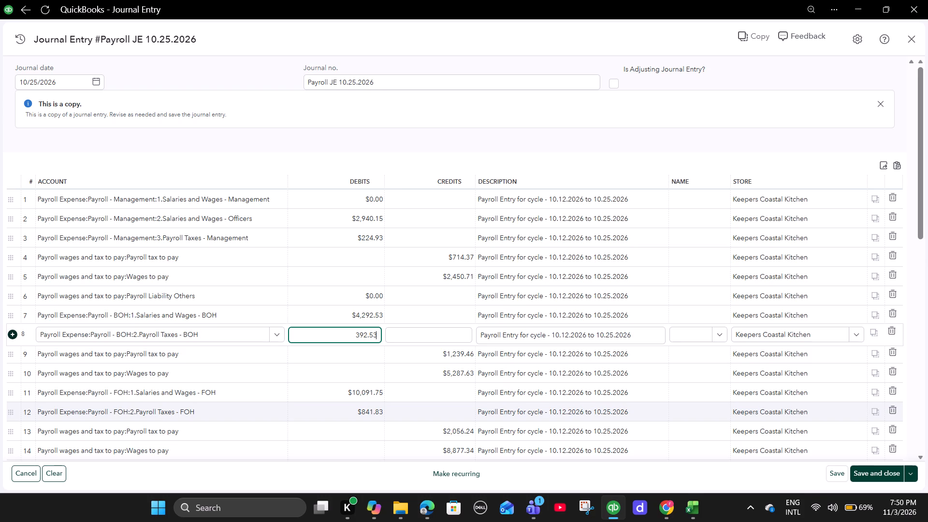
Copy the Keepers BOH Payroll tax to pay amount, 837.87, from the Excel workbook into the credit of QuickBooks journal line 9.
{"action": "key", "text": "alt+Tab"}
{"action": "scroll", "coordinate": [377, 361], "scroll_direction": "down", "scroll_amount": 1}
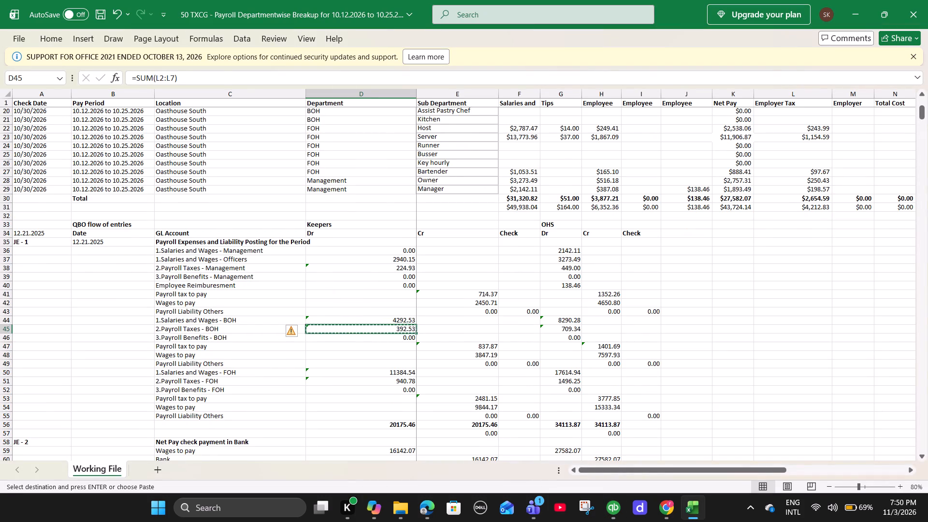
{"action": "left_click", "coordinate": [450, 344]}
{"action": "right_click", "coordinate": [450, 344]}
{"action": "left_click", "coordinate": [468, 178]}
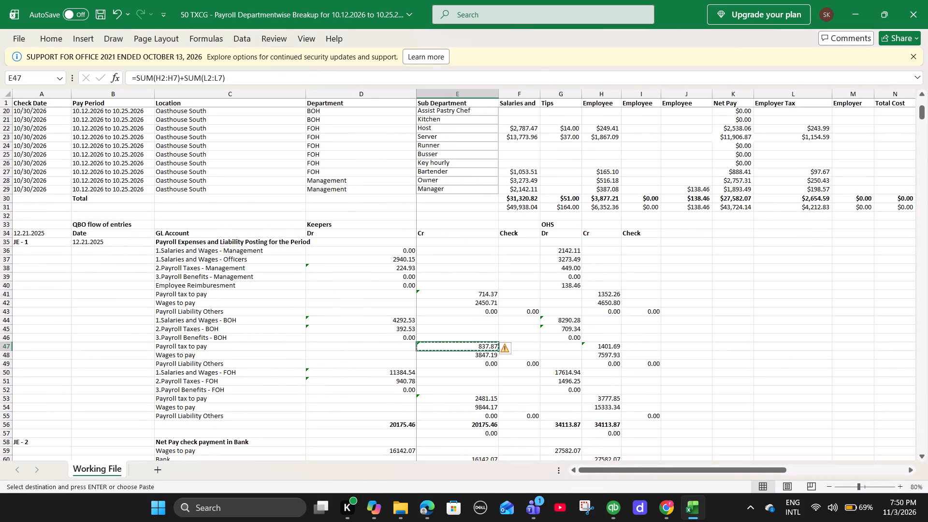
{"action": "key", "text": "alt+Tab"}
{"action": "left_click", "coordinate": [415, 352]}
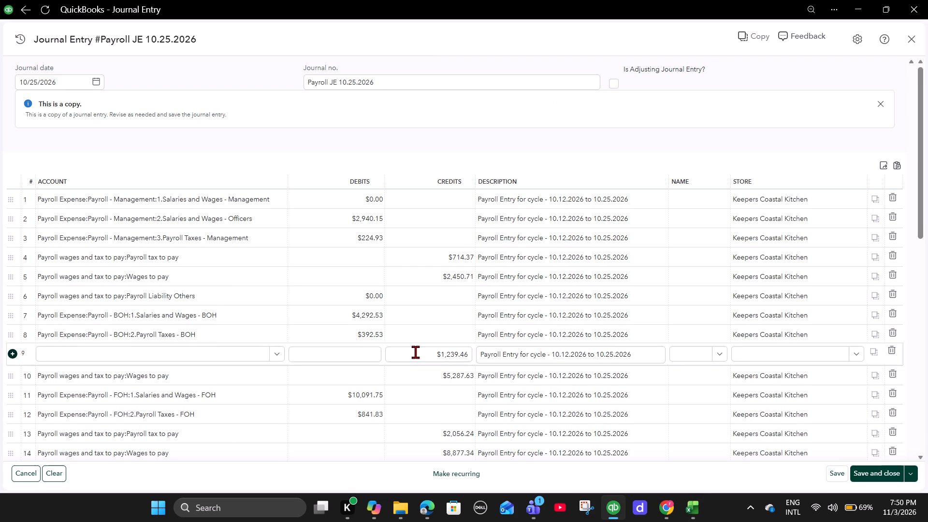
{"action": "key", "text": "ctrl+v"}
Copy the Keepers BOH Wages to pay amount, 3847.19, from the Excel workbook into the credit of QuickBooks journal line 10.
{"action": "left_click", "coordinate": [416, 376]}
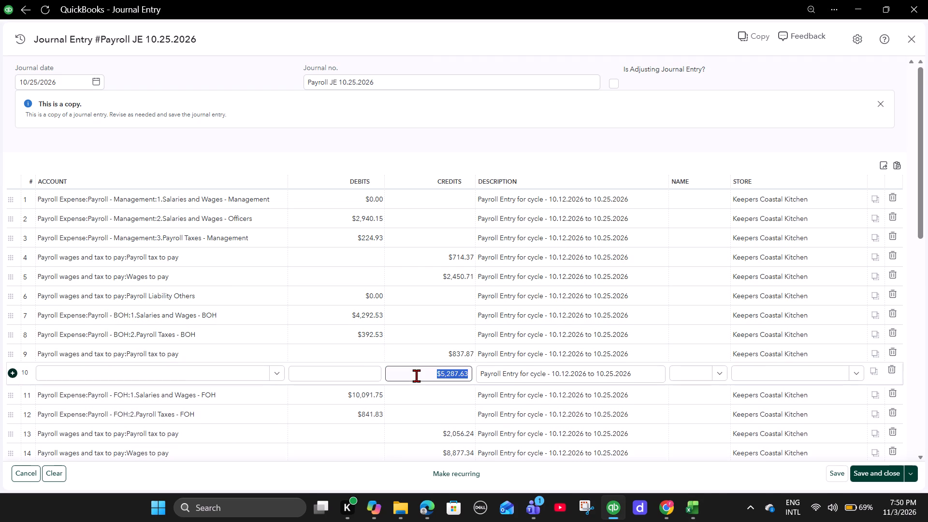
{"action": "key", "text": "alt+Tab"}
{"action": "left_click", "coordinate": [463, 358]}
{"action": "right_click", "coordinate": [463, 358]}
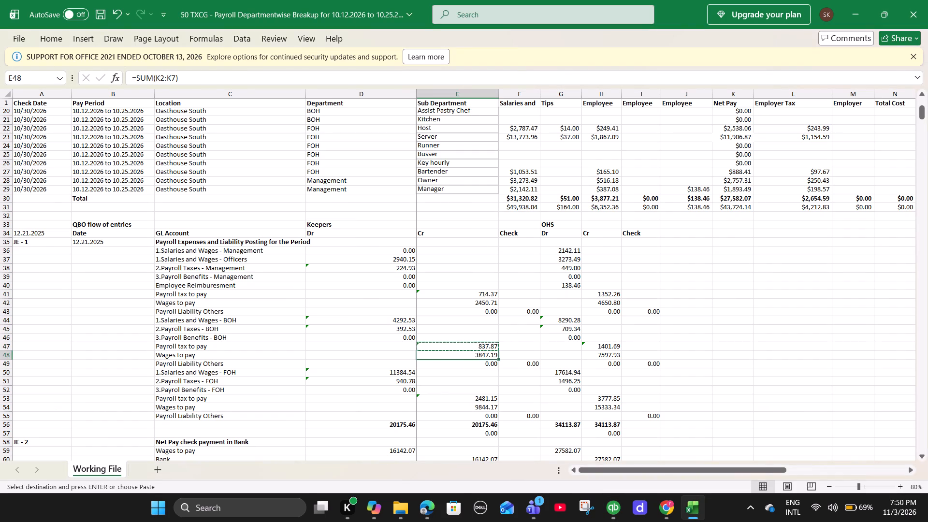
{"action": "right_click", "coordinate": [455, 357]}
{"action": "left_click", "coordinate": [491, 175]}
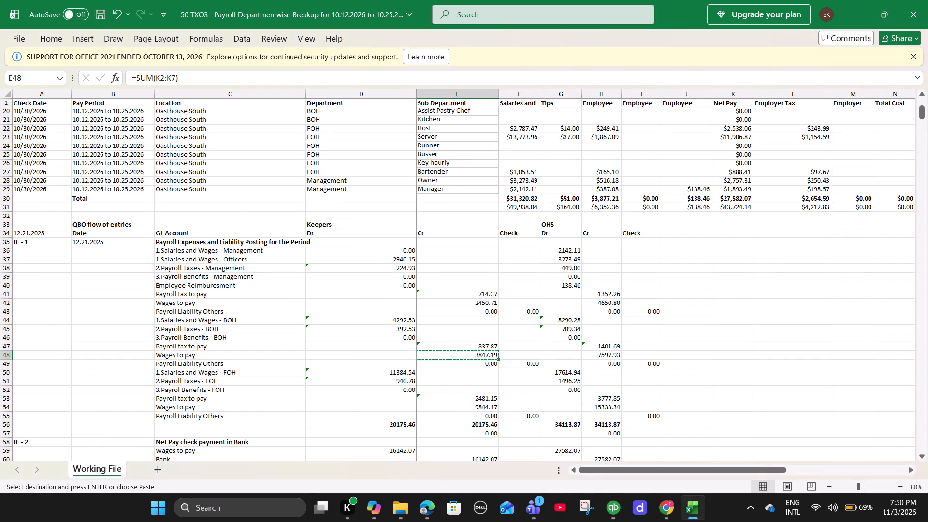
{"action": "key", "text": "alt+Tab"}
{"action": "key", "text": "ctrl+v"}
Copy the Keepers FOH Salaries and Wages amount, 11384.54, from the Excel workbook into the debit of QuickBooks journal line 11.
{"action": "scroll", "coordinate": [468, 245], "scroll_direction": "down", "scroll_amount": 2}
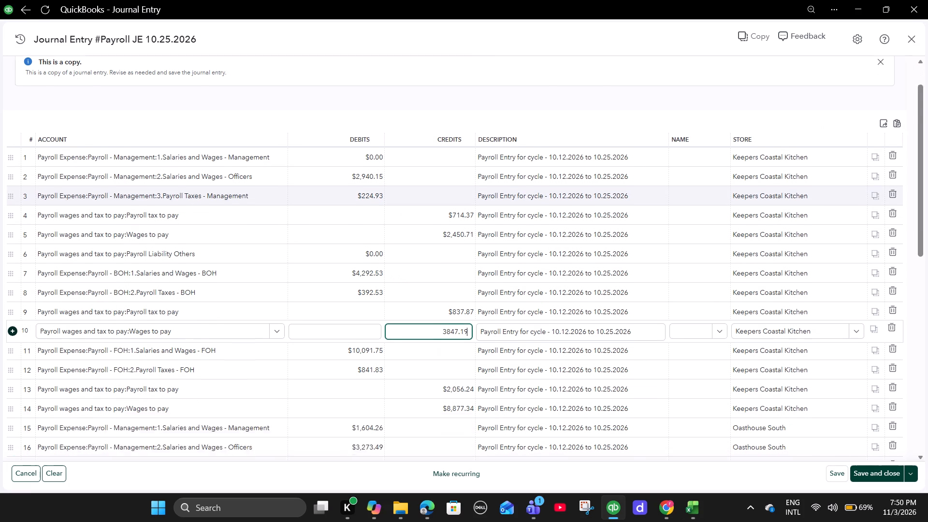
{"action": "left_click", "coordinate": [323, 276]}
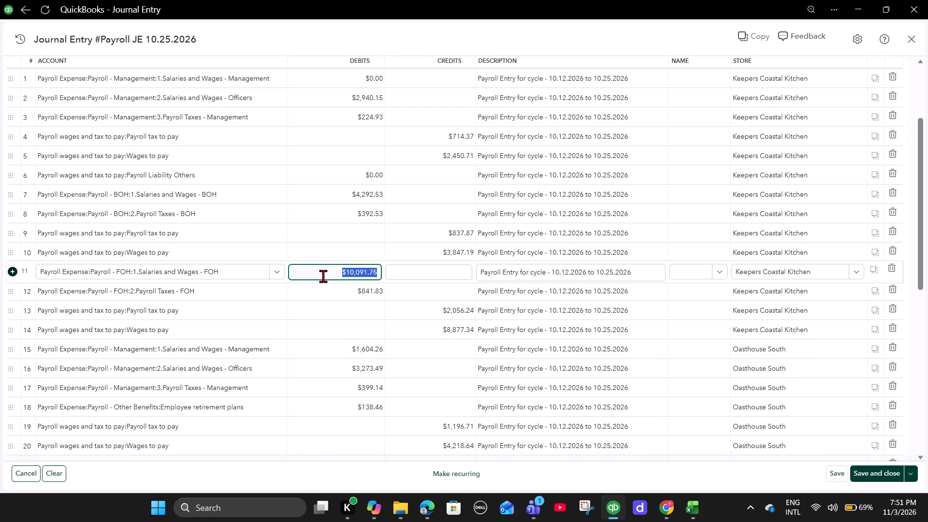
{"action": "key", "text": "alt+Tab"}
{"action": "left_click", "coordinate": [387, 374]}
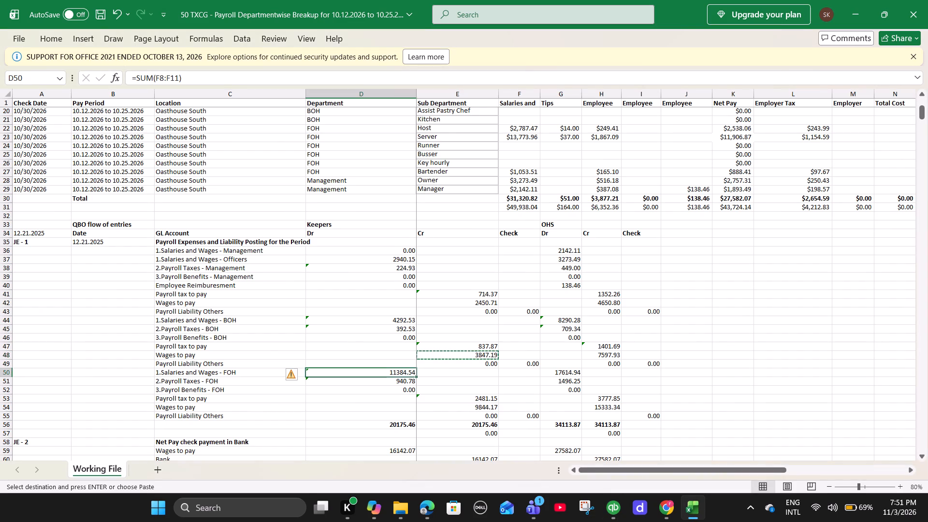
{"action": "right_click", "coordinate": [387, 374]}
{"action": "left_click", "coordinate": [417, 56]}
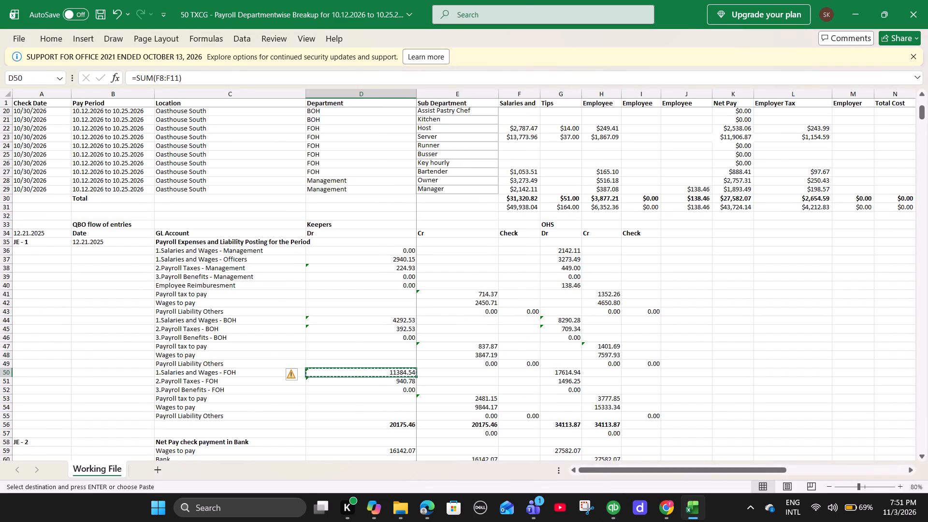
{"action": "key", "text": "alt+Tab"}
{"action": "key", "text": "ctrl+v"}
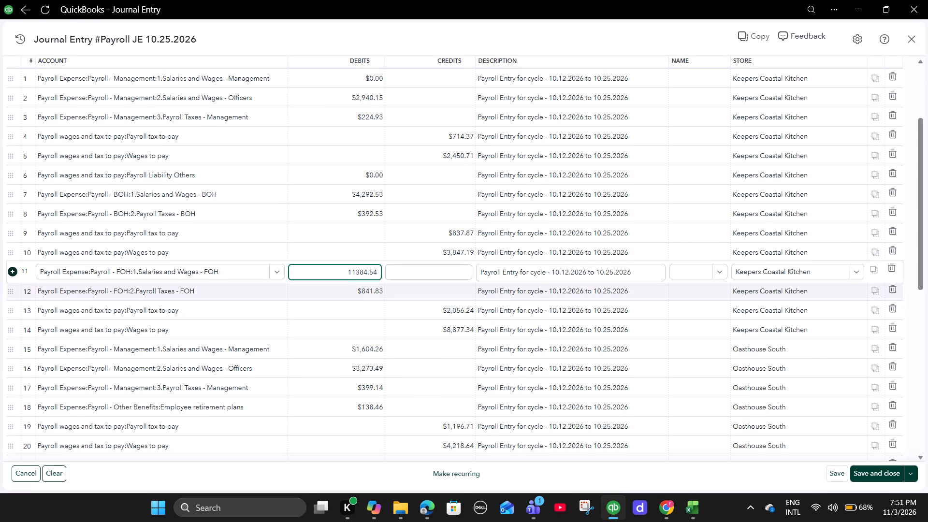
Copy the Keepers FOH Payroll Taxes amount, 940.78, from the Excel workbook into the debit of QuickBooks journal line 12.
{"action": "left_click", "coordinate": [340, 299]}
{"action": "key", "text": "alt+Tab"}
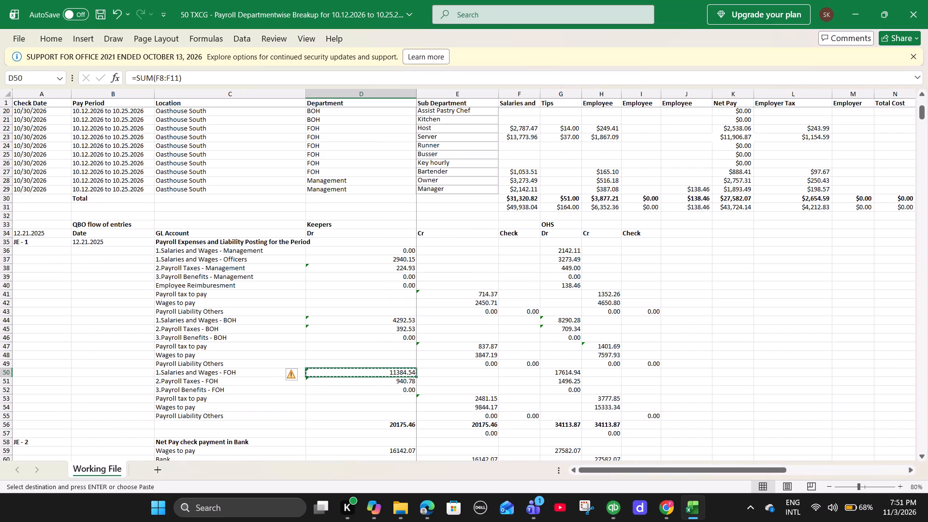
{"action": "left_click", "coordinate": [371, 378]}
{"action": "left_click", "coordinate": [375, 385]}
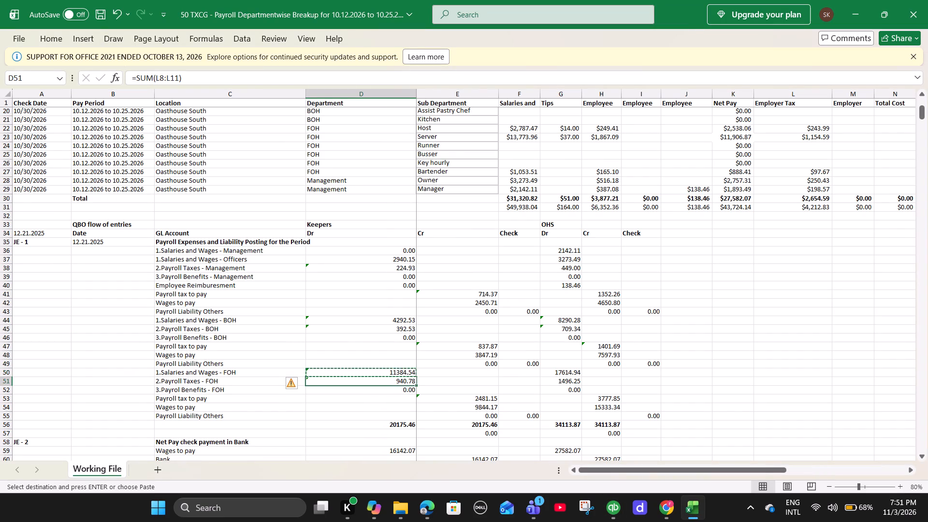
{"action": "right_click", "coordinate": [364, 381]}
{"action": "left_click", "coordinate": [397, 68]}
{"action": "key", "text": "alt+Tab"}
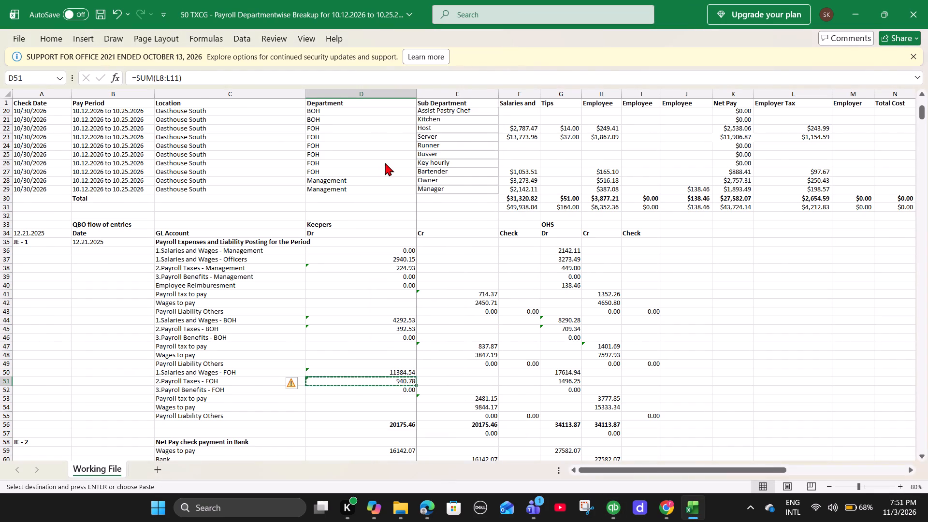
{"action": "key", "text": "ctrl+v"}
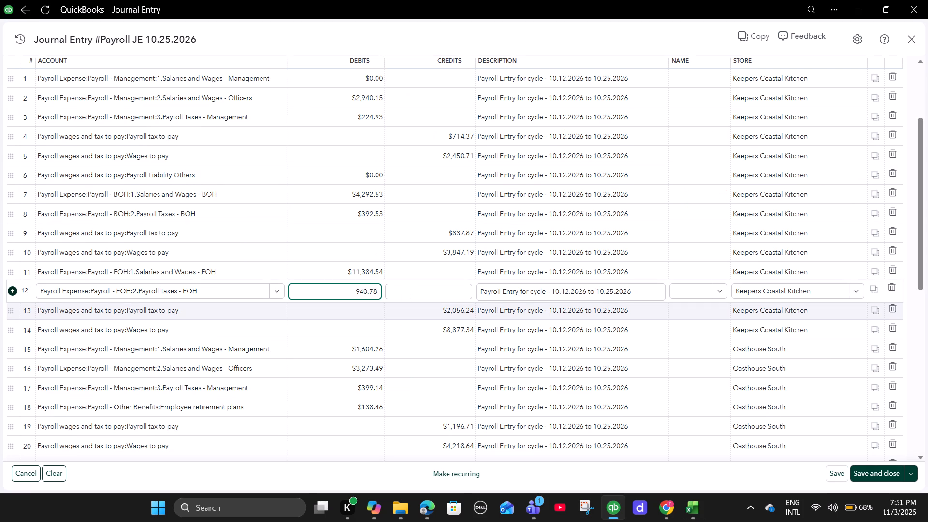
Copy the Keepers FOH Payroll tax to pay amount, 2481.15, from the Excel workbook into the credit of QuickBooks journal line 13.
{"action": "left_click", "coordinate": [423, 306]}
{"action": "key", "text": "alt+Tab"}
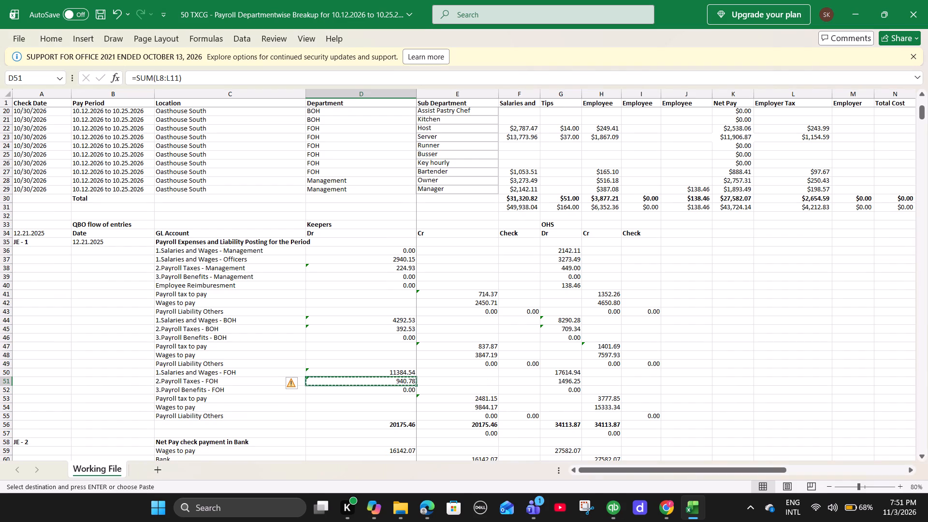
{"action": "key", "text": "alt+Tab"}
{"action": "scroll", "coordinate": [435, 375], "scroll_direction": "down", "scroll_amount": 1}
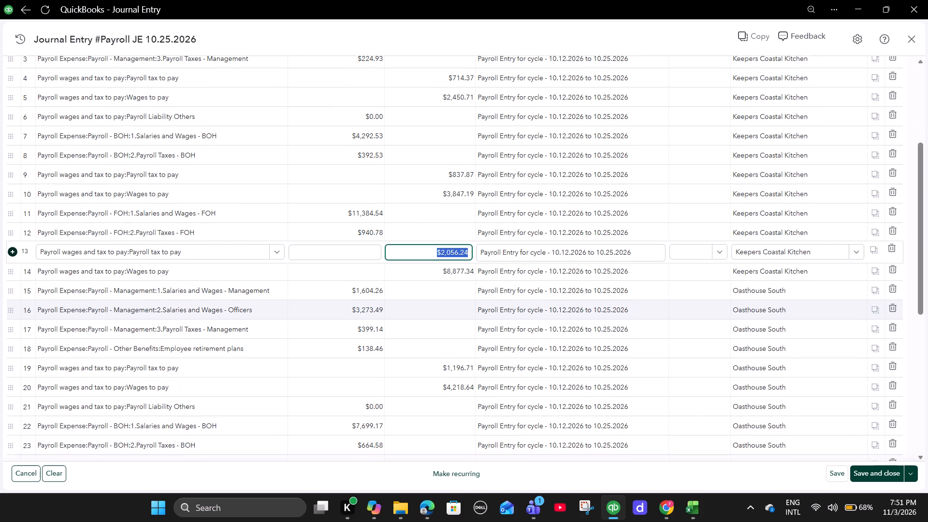
{"action": "key", "text": "alt+Tab"}
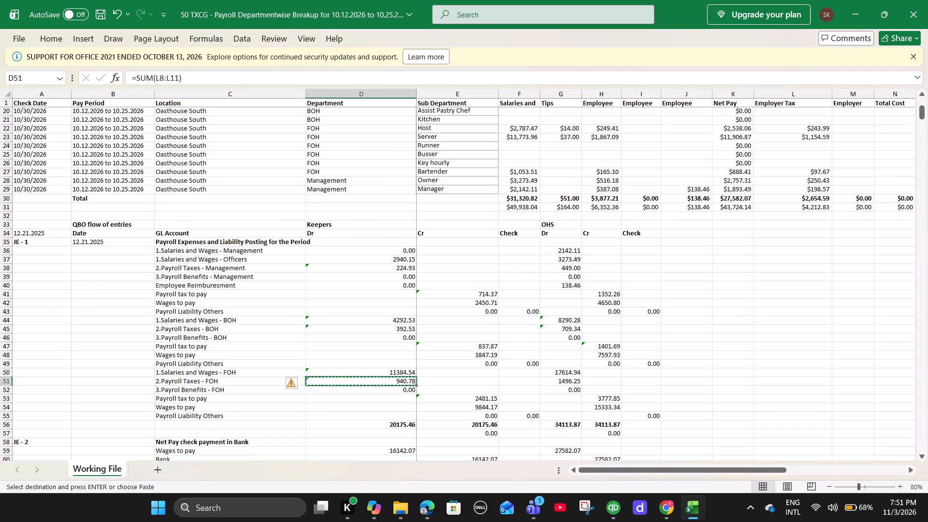
{"action": "left_click", "coordinate": [482, 398]}
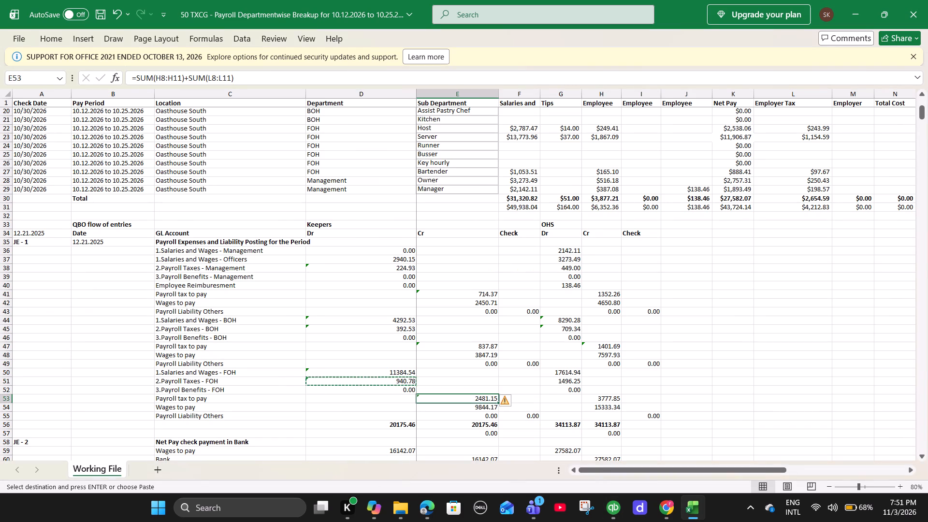
{"action": "right_click", "coordinate": [478, 398]}
{"action": "left_click", "coordinate": [543, 87]}
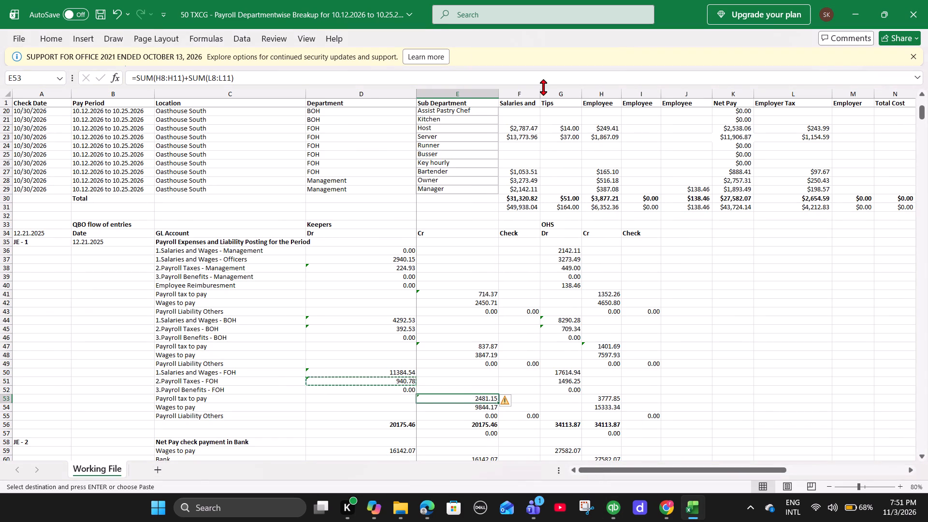
{"action": "key", "text": "alt+Tab"}
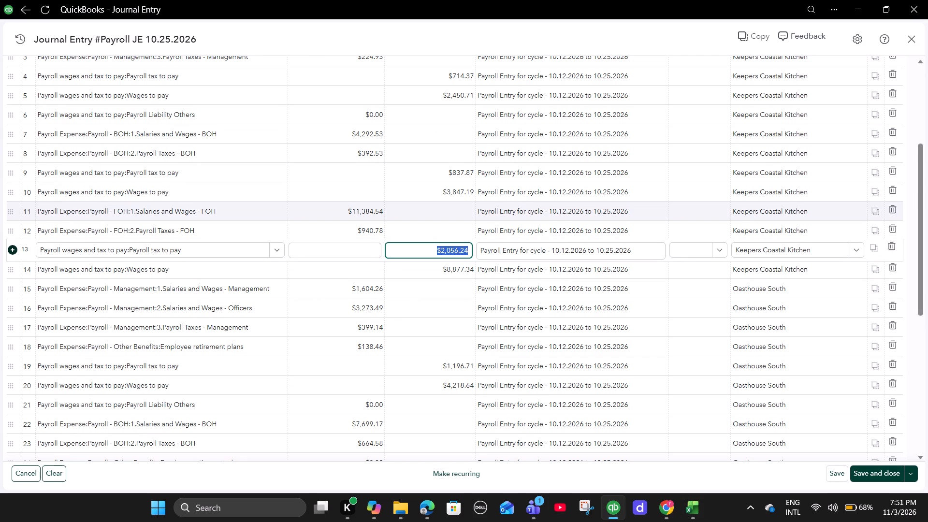
{"action": "key", "text": "ctrl+v"}
Copy the Keepers FOH Wages to pay amount, 9844.17, from the Excel workbook into the credit of QuickBooks journal line 14.
{"action": "left_click", "coordinate": [445, 273]}
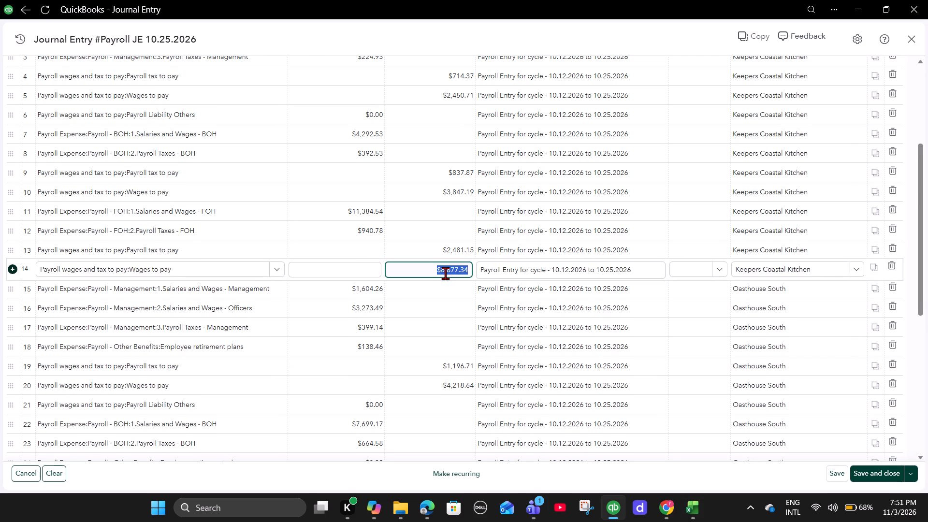
{"action": "key", "text": "alt+Tab"}
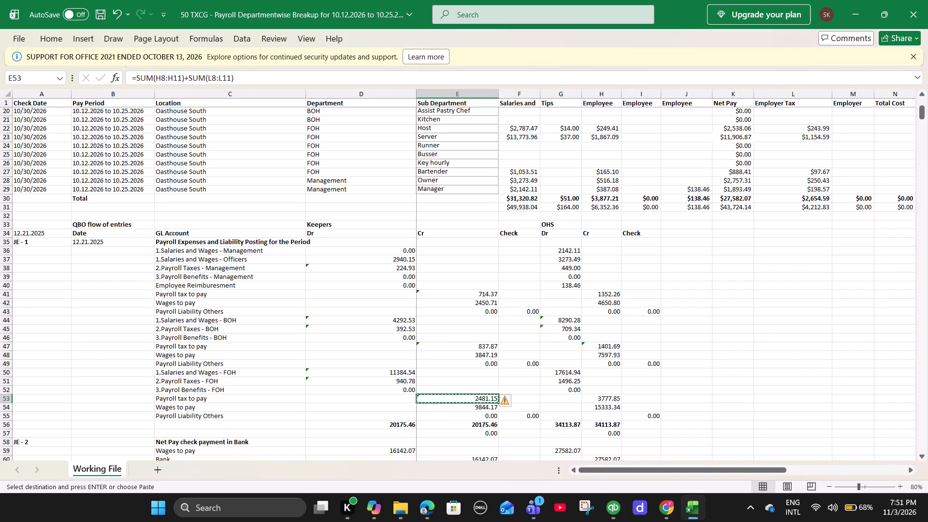
{"action": "left_click", "coordinate": [458, 410]}
{"action": "right_click", "coordinate": [455, 409]}
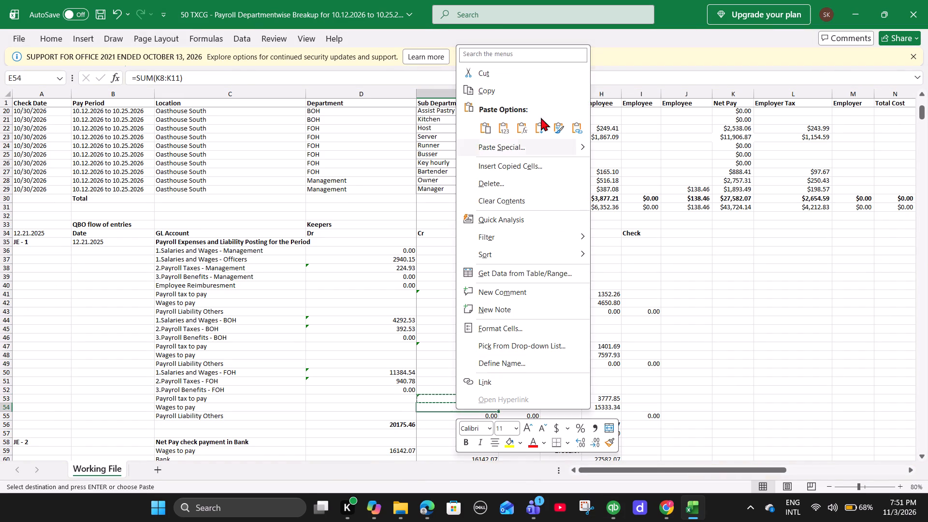
{"action": "left_click", "coordinate": [500, 97]}
{"action": "key", "text": "alt+Tab"}
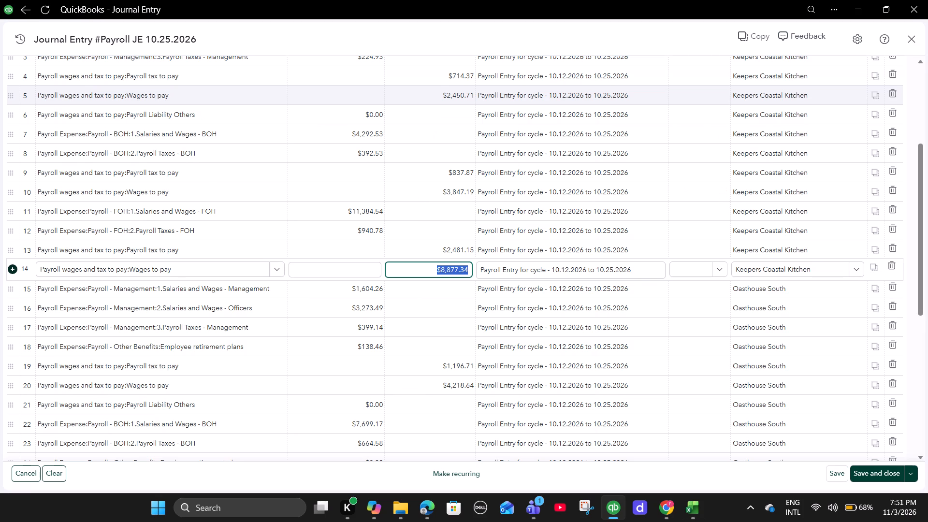
{"action": "key", "text": "ctrl+v"}
Copy the OHS Management Salaries and Wages amount, 2142.11, from the Excel workbook into the debit of QuickBooks journal line 15.
{"action": "left_click", "coordinate": [360, 285]}
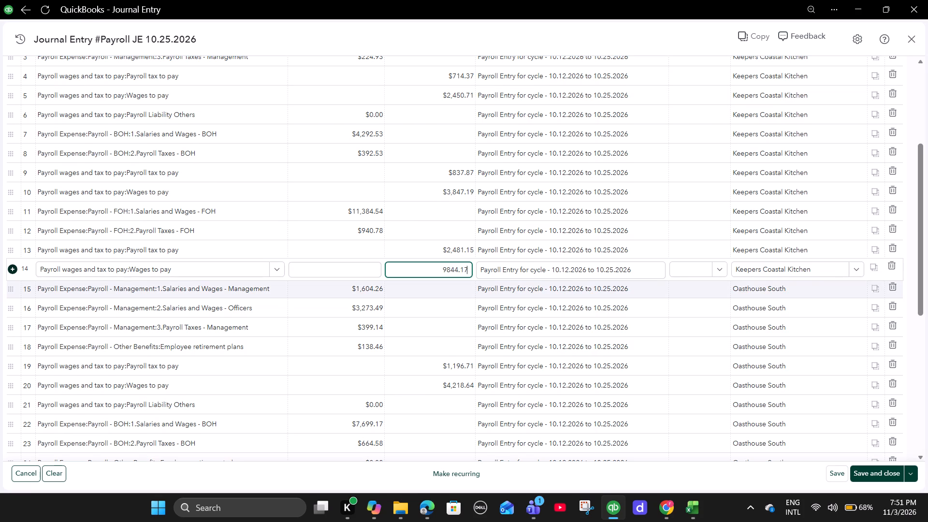
{"action": "key", "text": "alt+Tab"}
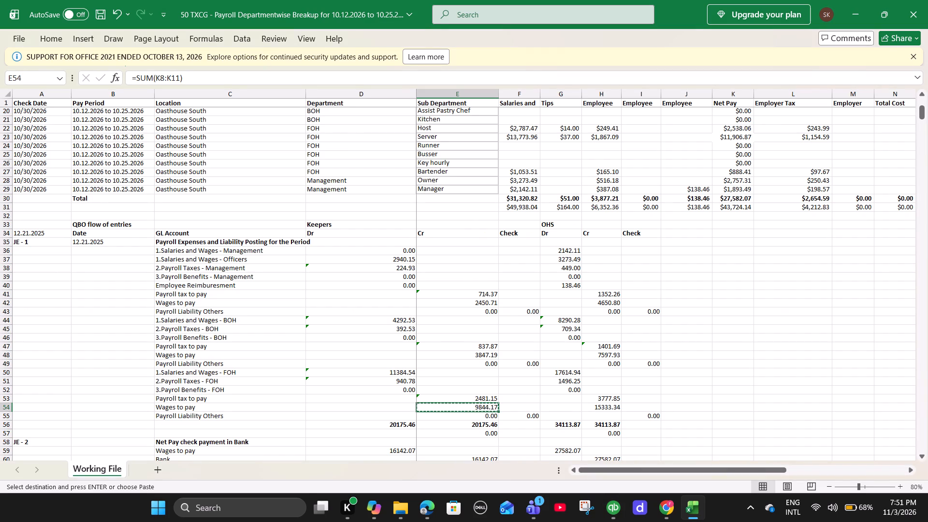
{"action": "left_click", "coordinate": [551, 249]}
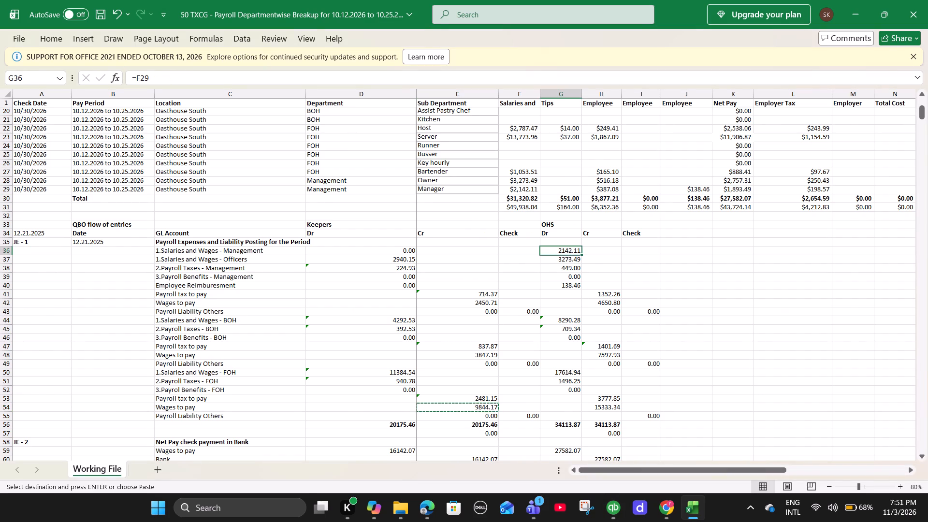
{"action": "key", "text": "alt+Tab"}
{"action": "key", "text": "alt+Tab"}
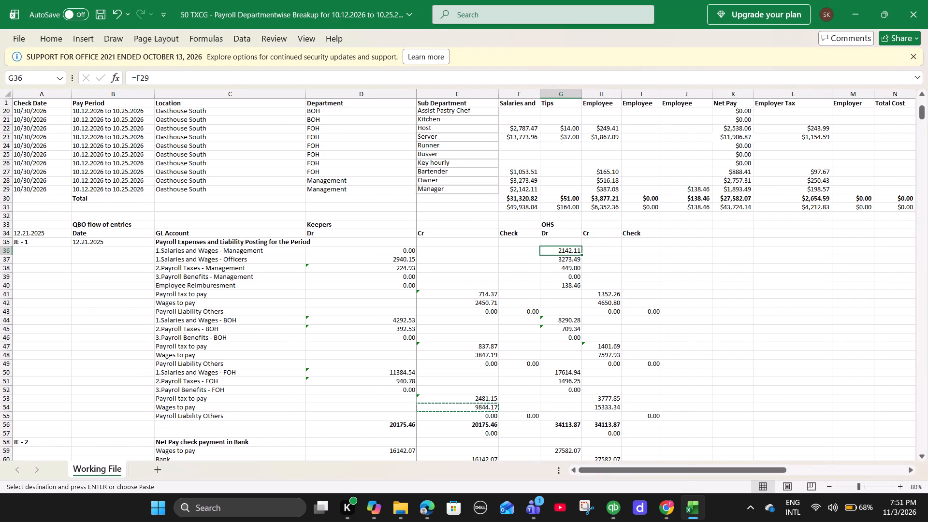
{"action": "right_click", "coordinate": [550, 252]}
{"action": "left_click", "coordinate": [580, 179]}
{"action": "key", "text": "alt+Tab"}
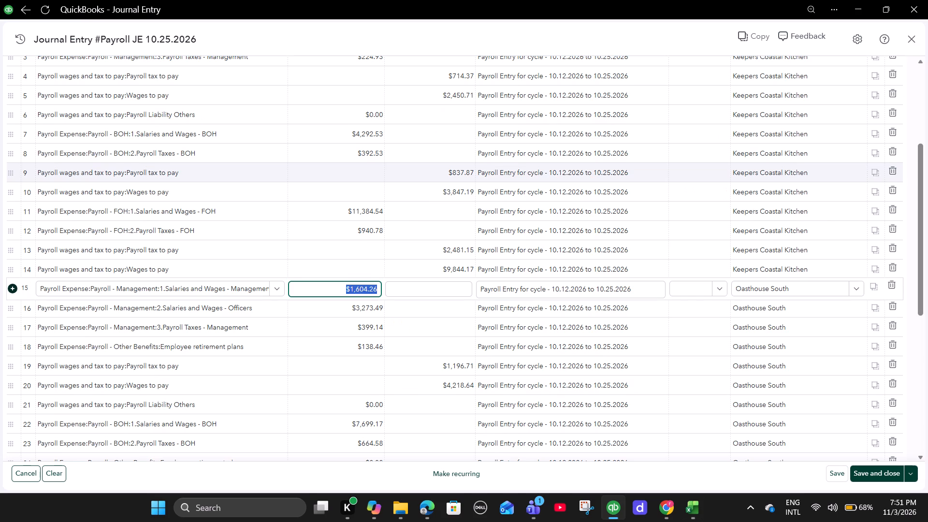
{"action": "key", "text": "ctrl+v"}
Check line 16 against the Excel workbook and copy the OHS Management Payroll Taxes amount, 449.00, into the debit of QuickBooks journal line 17.
{"action": "left_click", "coordinate": [361, 316]}
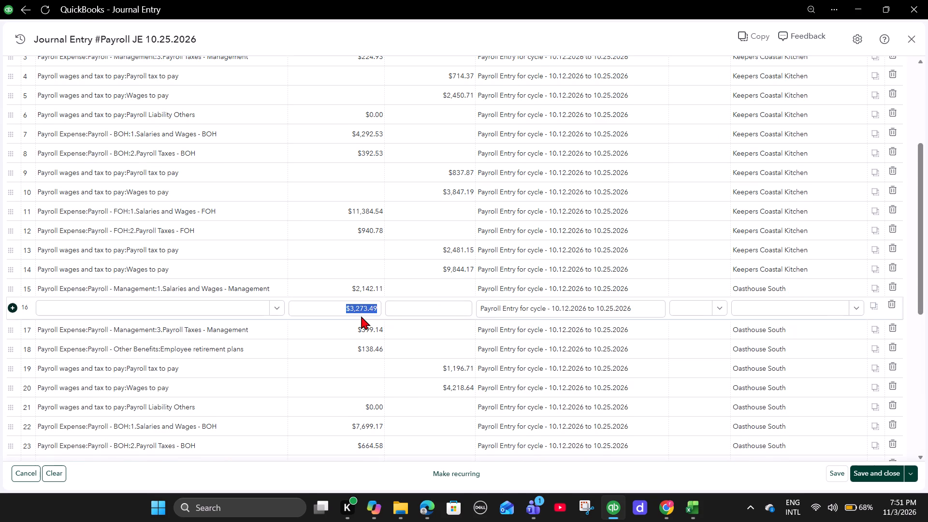
{"action": "key", "text": "alt+Tab"}
{"action": "key", "text": "alt+Tab"}
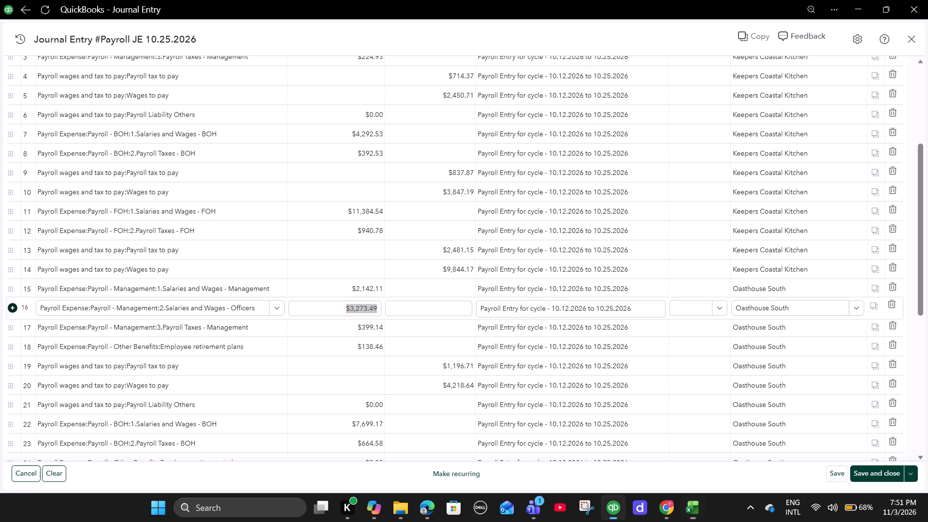
{"action": "key", "text": "alt+Tab"}
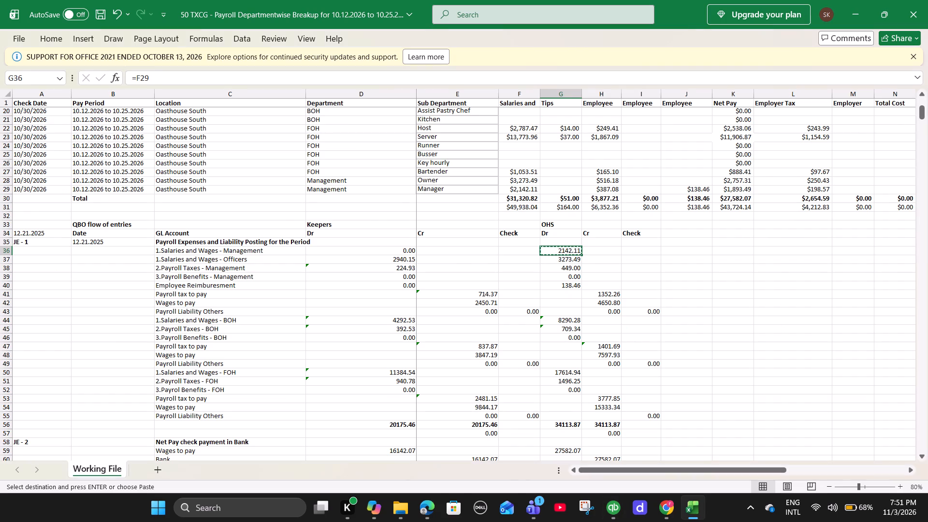
{"action": "left_click", "coordinate": [550, 270]}
{"action": "right_click", "coordinate": [550, 269]}
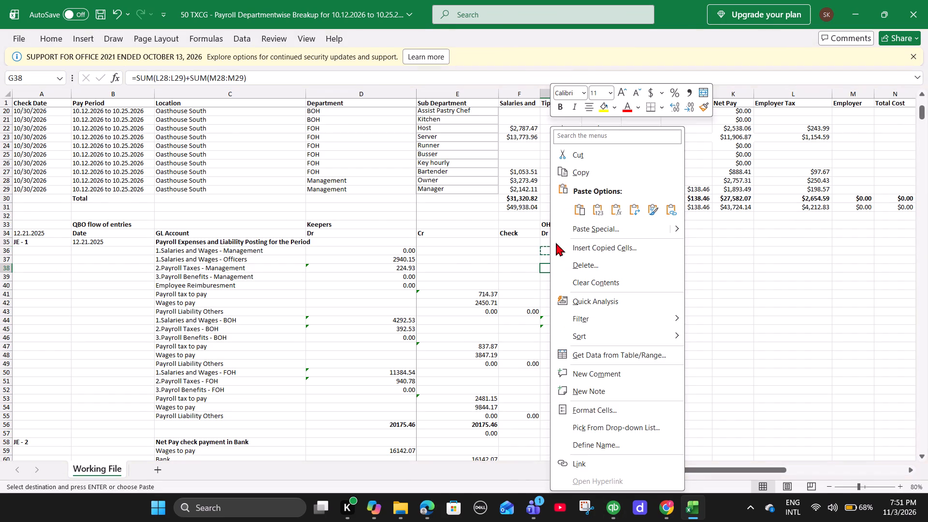
{"action": "left_click", "coordinate": [579, 167]}
{"action": "key", "text": "alt+Tab"}
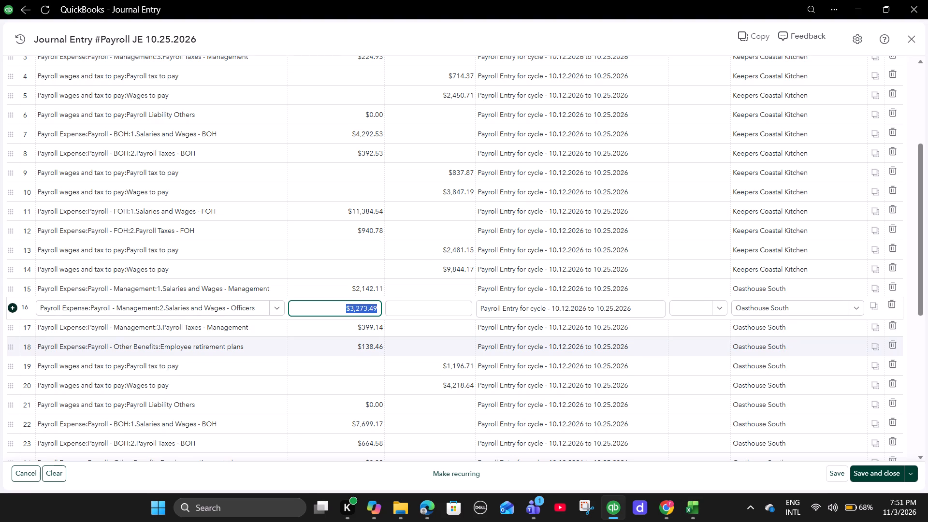
{"action": "left_click", "coordinate": [363, 346]}
{"action": "left_click", "coordinate": [362, 333]}
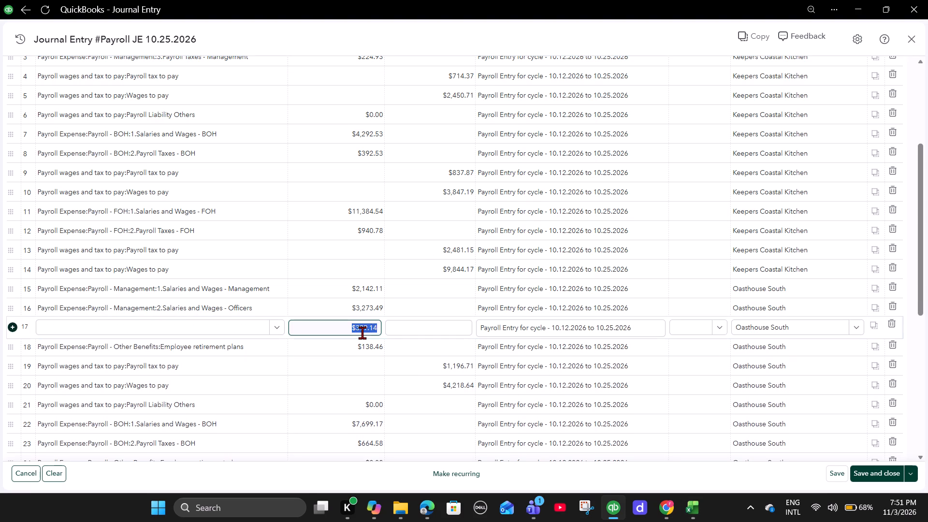
{"action": "key", "text": "ctrl+v"}
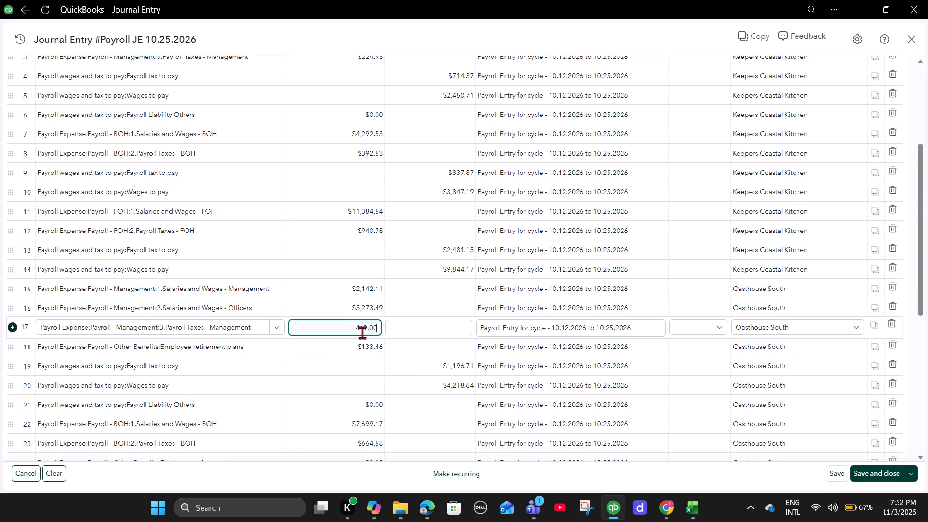
{"action": "key", "text": "alt+Tab"}
{"action": "key", "text": "alt+Tab"}
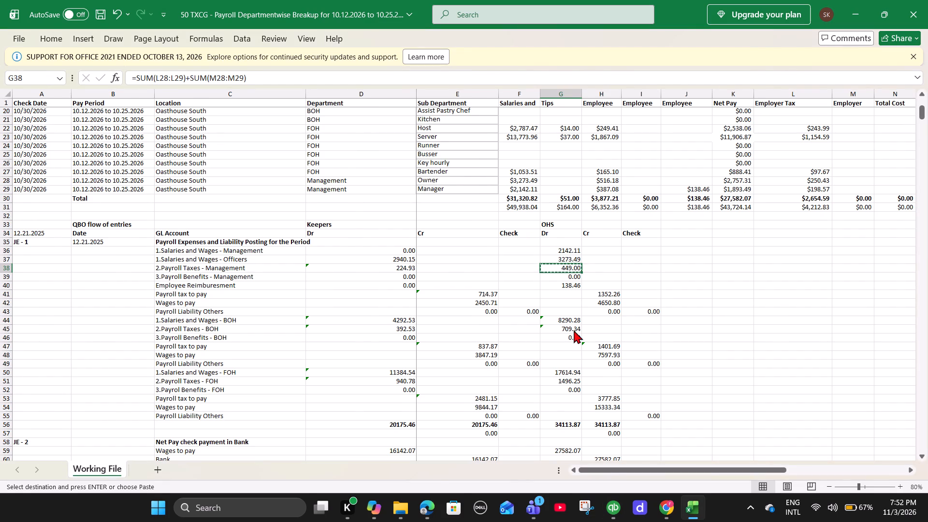
Copy the OHS Management Payroll tax to pay amount, 1352.26, from the Excel workbook into the credit of QuickBooks journal line 19.
{"action": "left_click", "coordinate": [422, 366]}
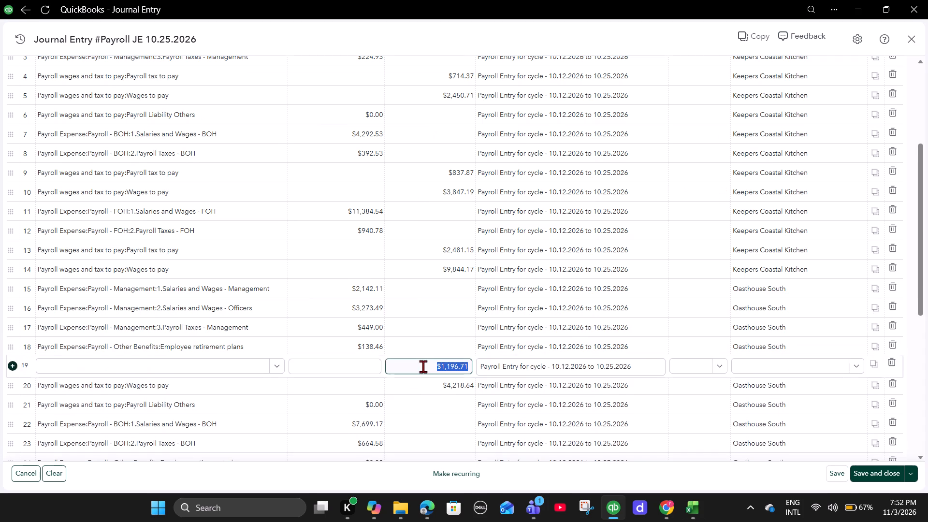
{"action": "key", "text": "alt+Tab"}
{"action": "left_click", "coordinate": [591, 290]}
{"action": "right_click", "coordinate": [592, 291]}
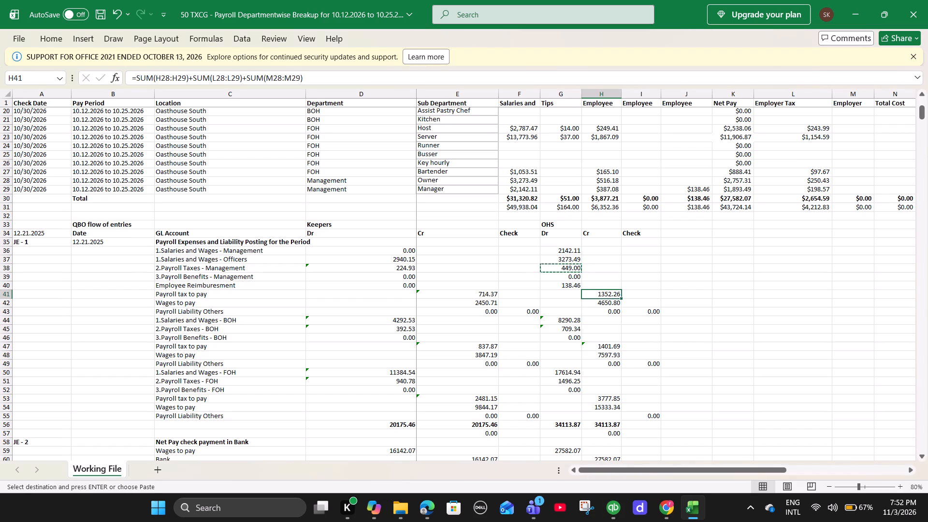
{"action": "right_click", "coordinate": [596, 293]}
{"action": "left_click", "coordinate": [613, 175]}
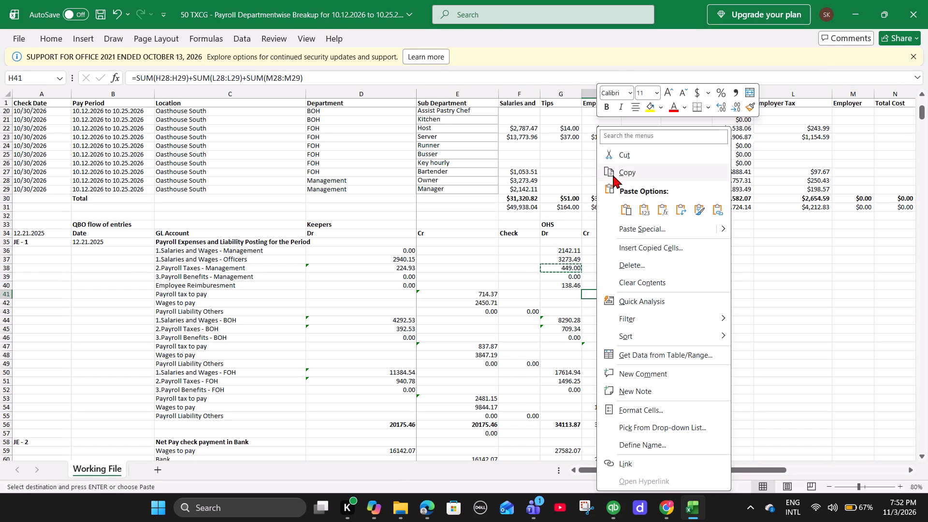
{"action": "key", "text": "alt+Tab"}
{"action": "key", "text": "ctrl+v"}
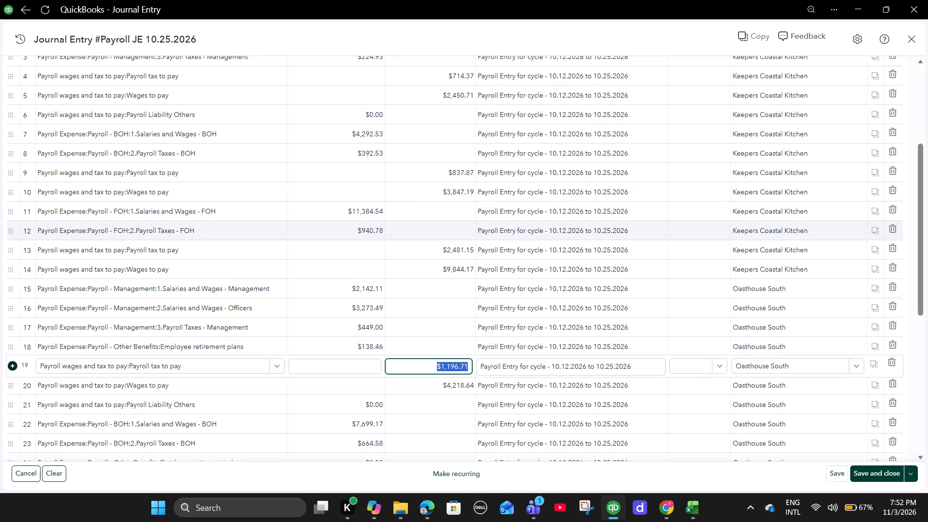
Copy the OHS Management Wages to pay amount, 4650.80, from the Excel workbook into the credit of QuickBooks journal line 20.
{"action": "scroll", "coordinate": [451, 381], "scroll_direction": "down", "scroll_amount": 2}
{"action": "left_click", "coordinate": [444, 274]}
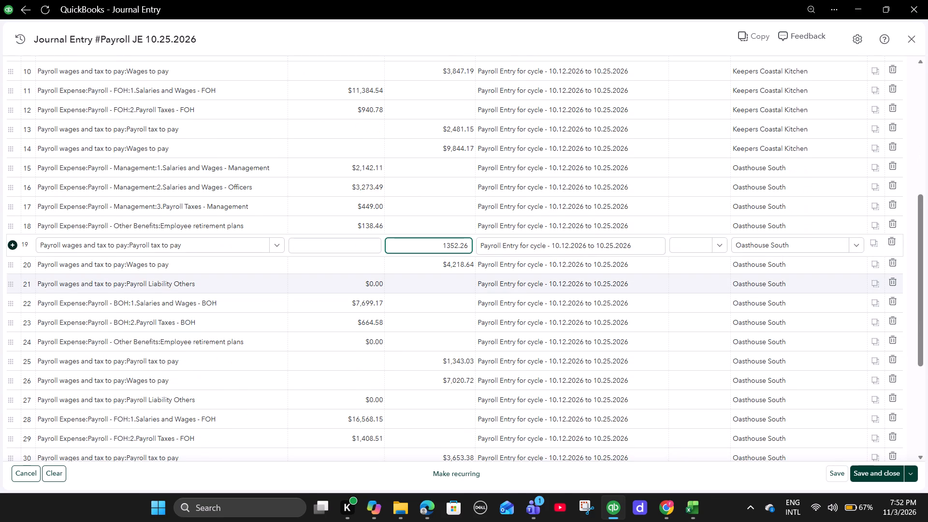
{"action": "left_click", "coordinate": [435, 268]}
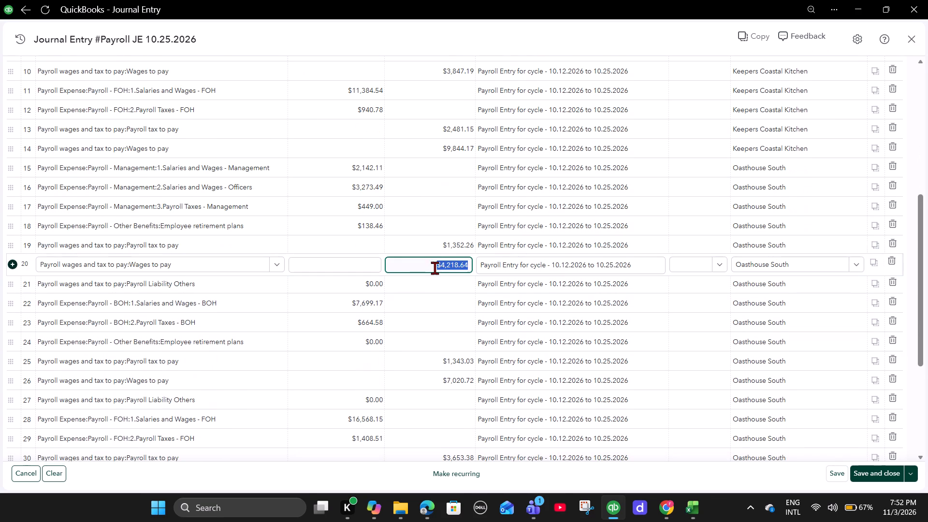
{"action": "key", "text": "alt+Tab"}
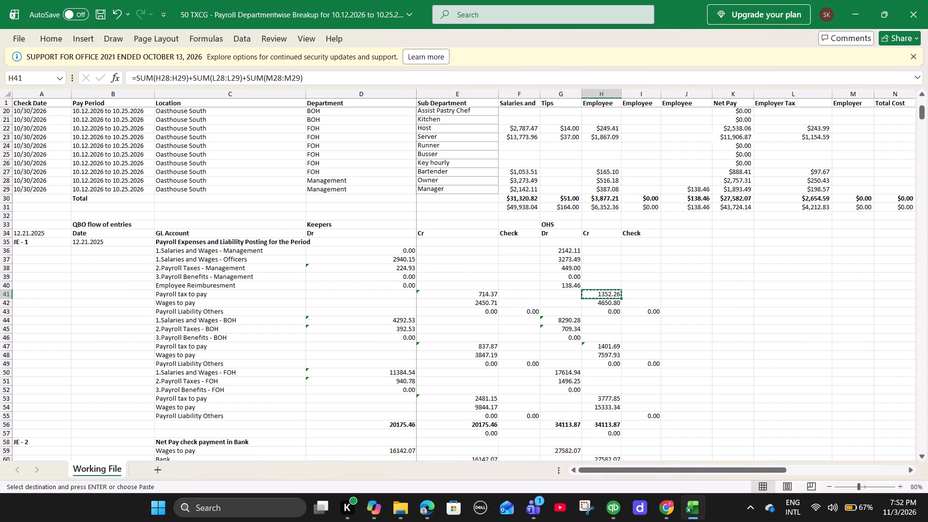
{"action": "left_click", "coordinate": [596, 301]}
{"action": "right_click", "coordinate": [596, 301]}
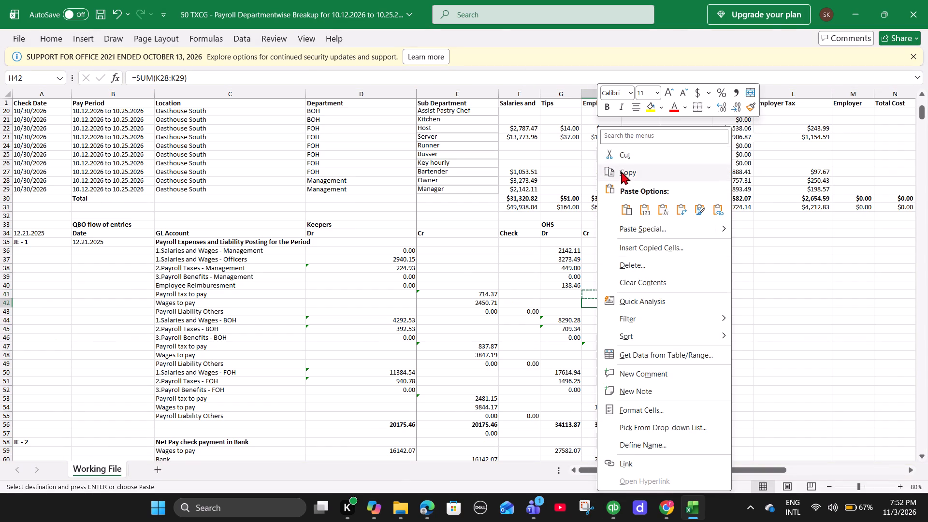
{"action": "left_click", "coordinate": [623, 172]}
{"action": "key", "text": "alt+Tab"}
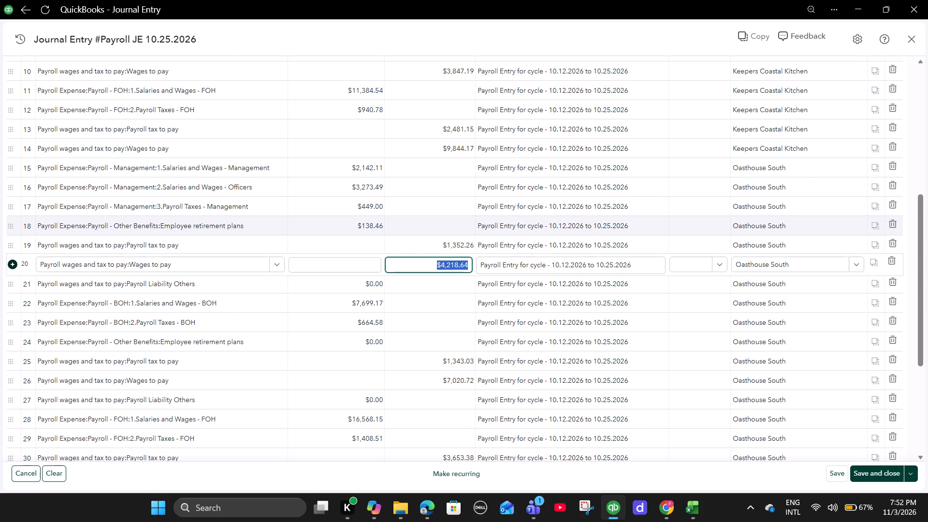
{"action": "key", "text": "ctrl+v"}
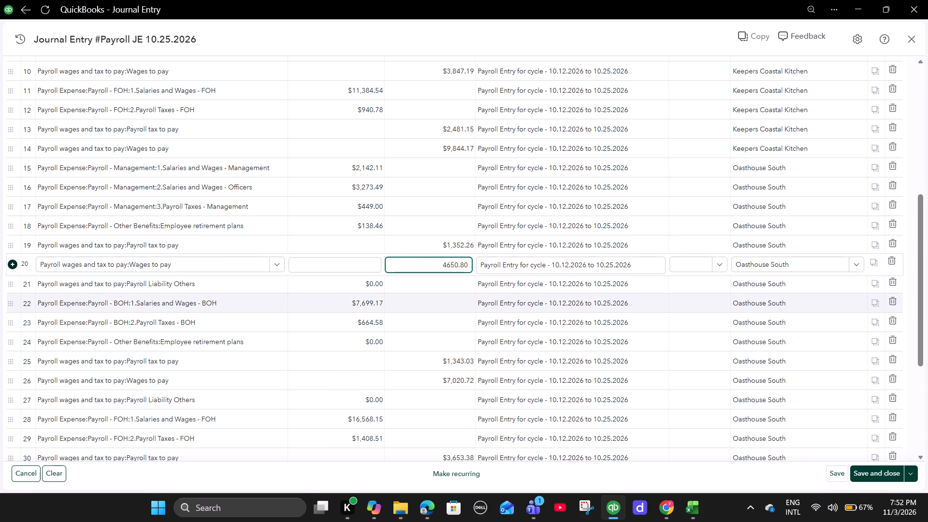
Copy the OHS Salaries and Wages - BOH amount, 8290.28, from the Excel workbook into the debit of QuickBooks journal line 22.
{"action": "left_click", "coordinate": [349, 304]}
{"action": "key", "text": "alt+Tab"}
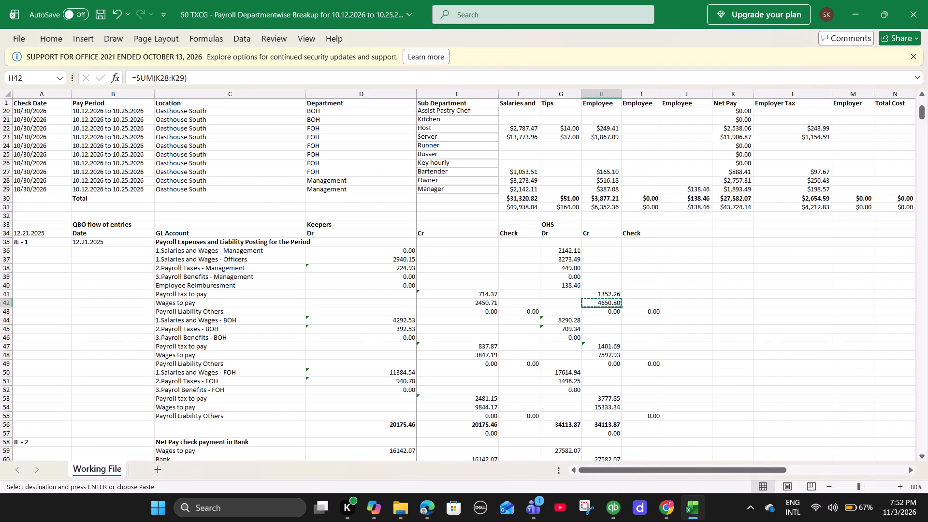
{"action": "left_click", "coordinate": [568, 320]}
{"action": "right_click", "coordinate": [568, 320]}
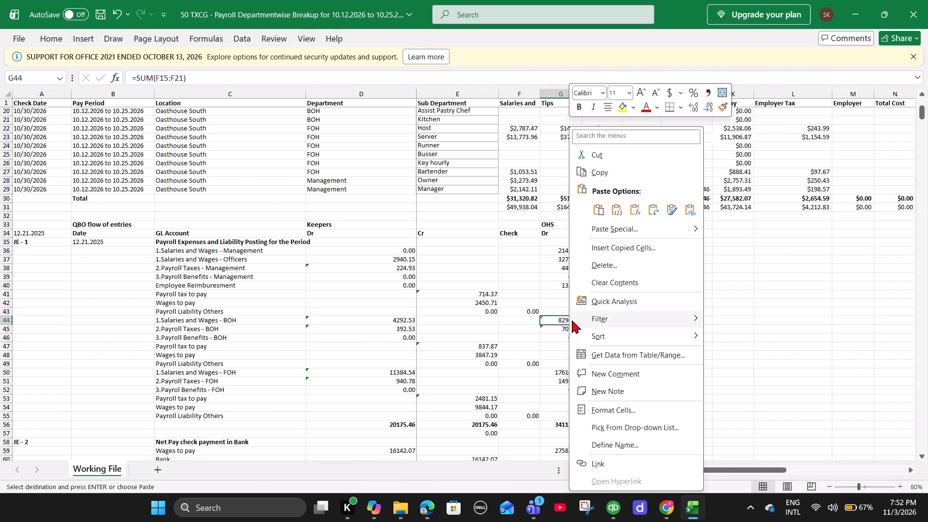
{"action": "left_click", "coordinate": [603, 174]}
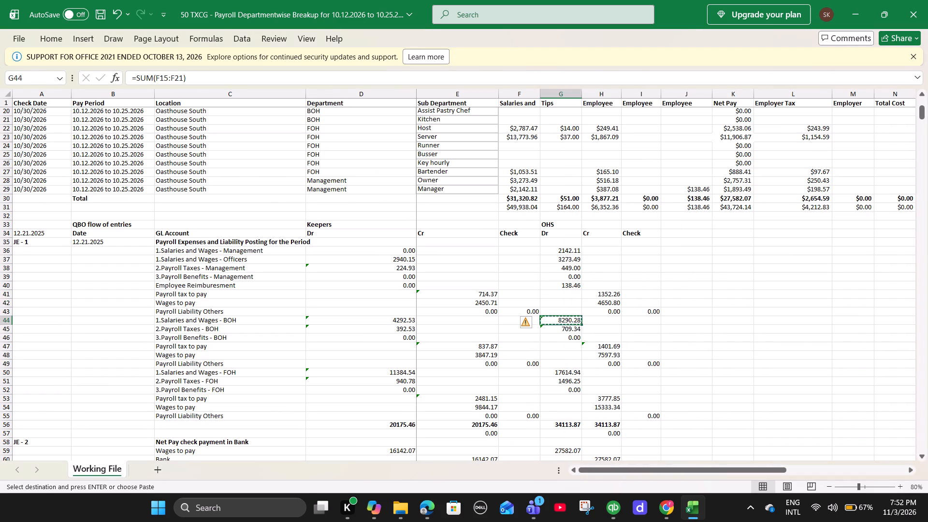
{"action": "key", "text": "alt+Tab"}
{"action": "key", "text": "ctrl+v"}
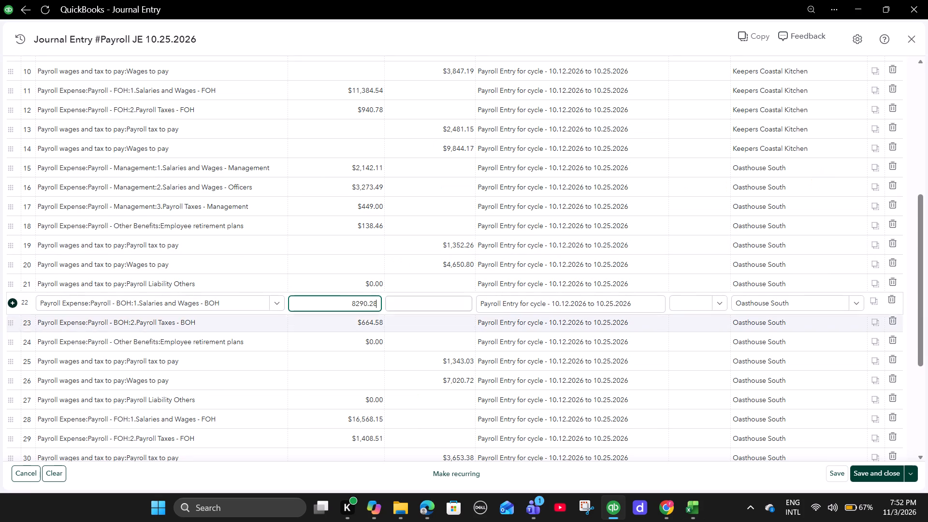
Copy the OHS Payroll Taxes - BOH amount, 709.34, from the Excel workbook into the debit of QuickBooks journal line 23.
{"action": "left_click", "coordinate": [360, 328]}
{"action": "key", "text": "alt+Tab"}
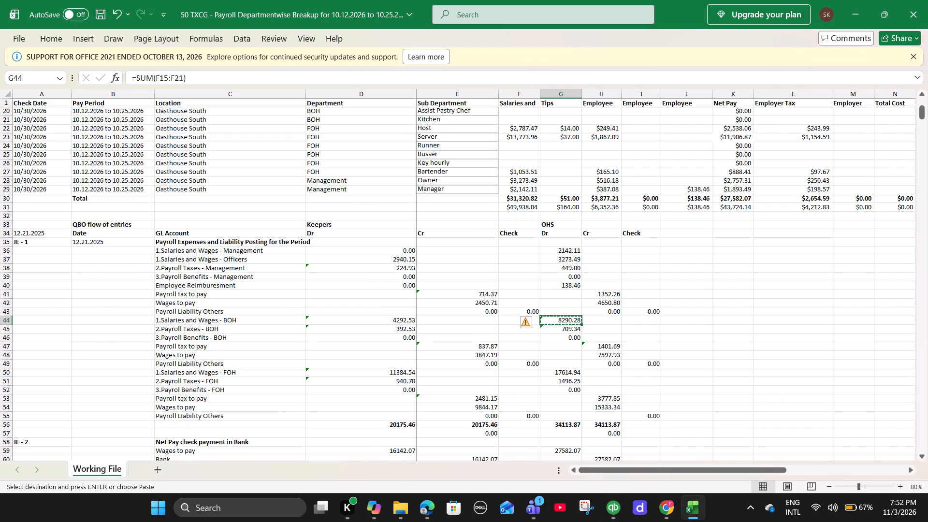
{"action": "key", "text": "alt+Tab"}
{"action": "key", "text": "alt+Tab"}
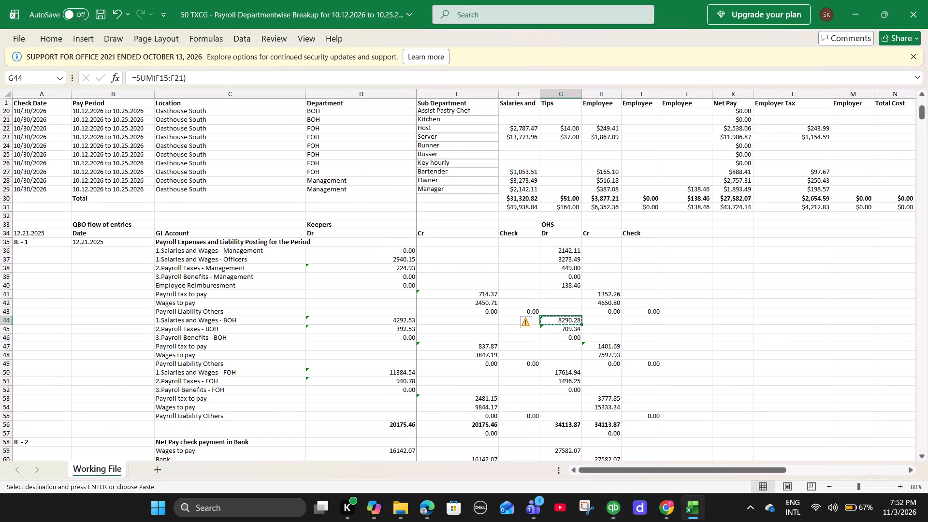
{"action": "left_click", "coordinate": [547, 329]}
{"action": "right_click", "coordinate": [550, 328]}
{"action": "left_click", "coordinate": [579, 176]}
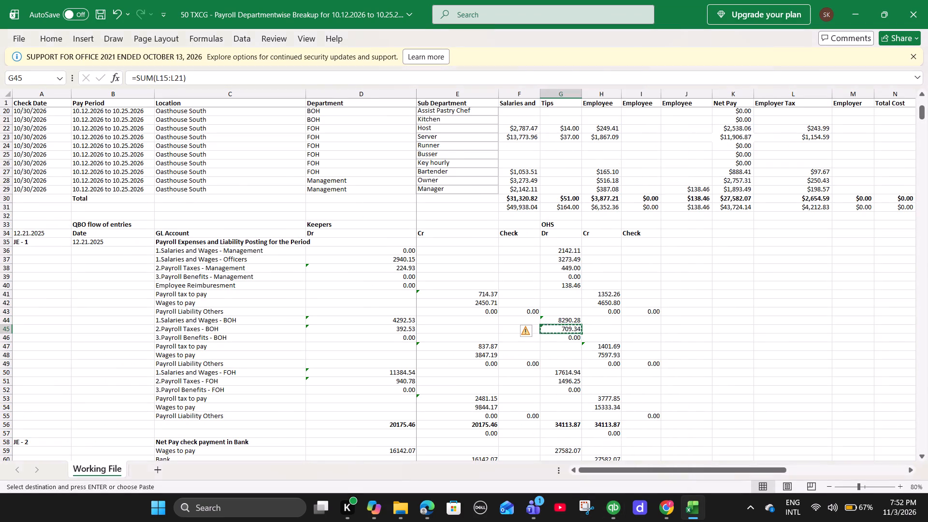
{"action": "key", "text": "alt+Tab"}
{"action": "key", "text": "ctrl+v"}
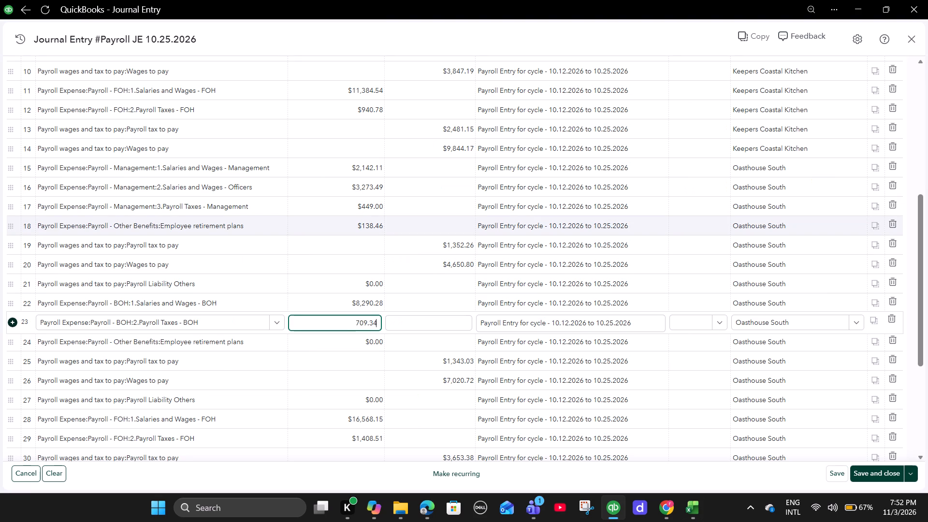
Copy the OHS BOH Payroll tax to pay amount, 1401.69, from the Excel workbook into the credit of QuickBooks journal line 25.
{"action": "key", "text": "alt+Tab"}
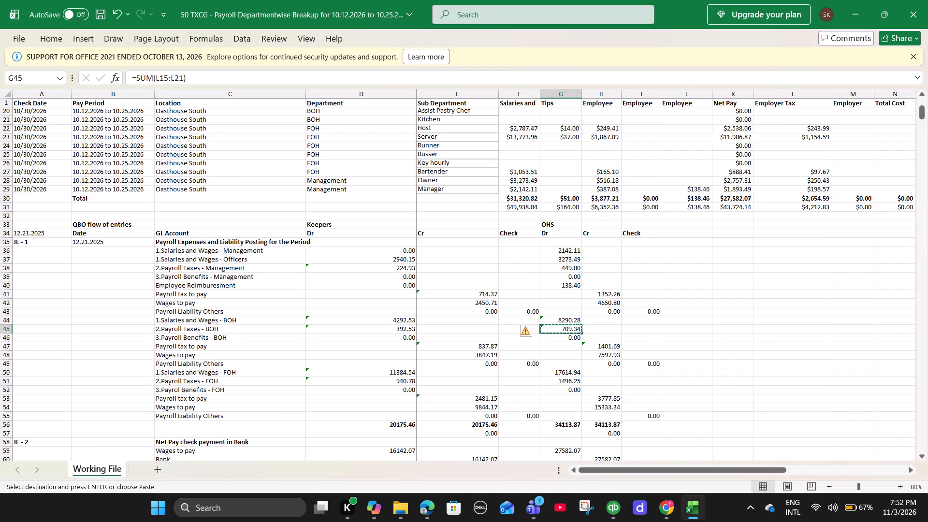
{"action": "left_click", "coordinate": [606, 343]}
{"action": "right_click", "coordinate": [605, 344]}
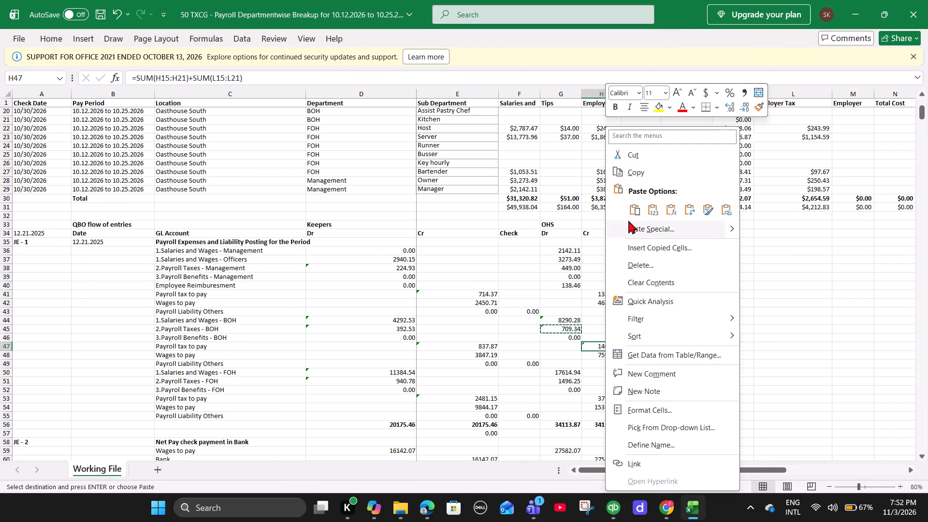
{"action": "left_click", "coordinate": [638, 173]}
{"action": "key", "text": "alt+Tab"}
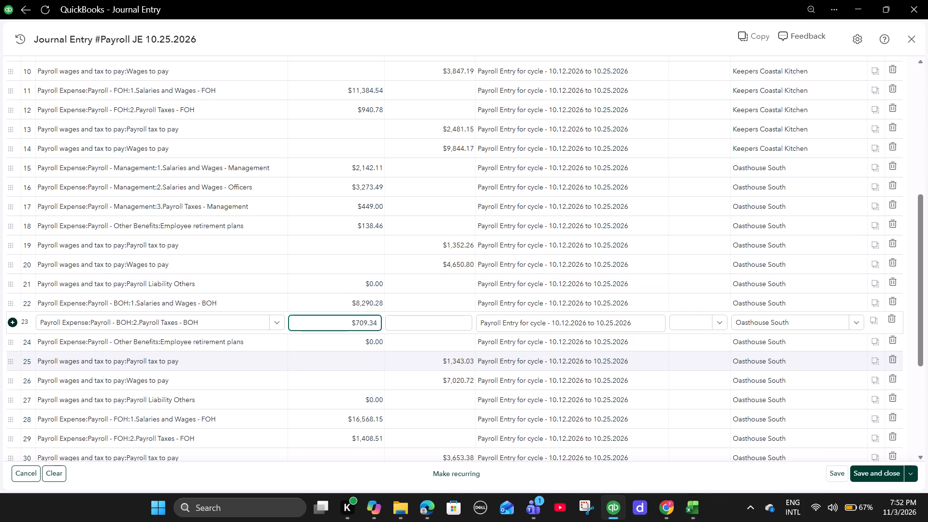
{"action": "left_click", "coordinate": [449, 357]}
{"action": "key", "text": "ctrl+v"}
Copy the OHS BOH Wages to pay amount, 7597.93, from the Excel workbook into the credit of QuickBooks journal line 26.
{"action": "scroll", "coordinate": [449, 357], "scroll_direction": "down", "scroll_amount": 1}
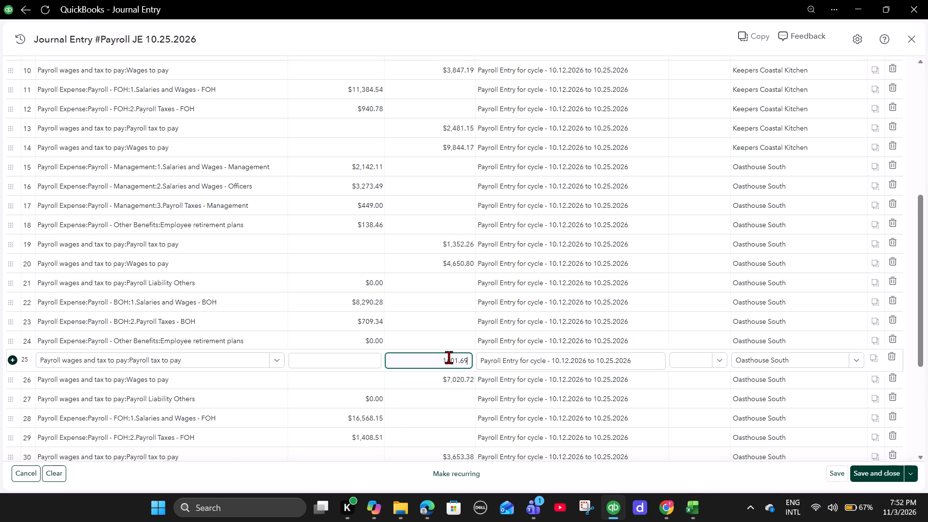
{"action": "scroll", "coordinate": [449, 357], "scroll_direction": "down", "scroll_amount": 1}
{"action": "left_click", "coordinate": [443, 263]}
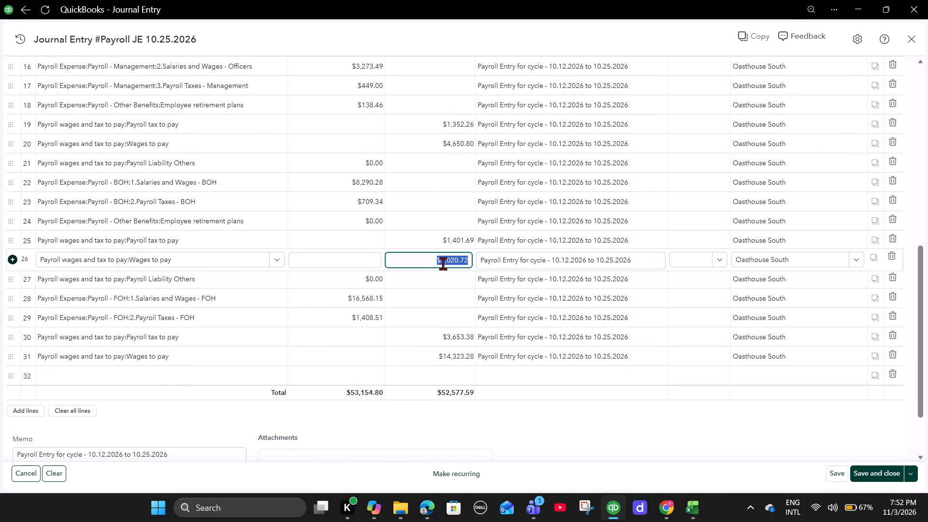
{"action": "key", "text": "alt+Tab"}
{"action": "left_click", "coordinate": [599, 355]}
{"action": "right_click", "coordinate": [599, 355]}
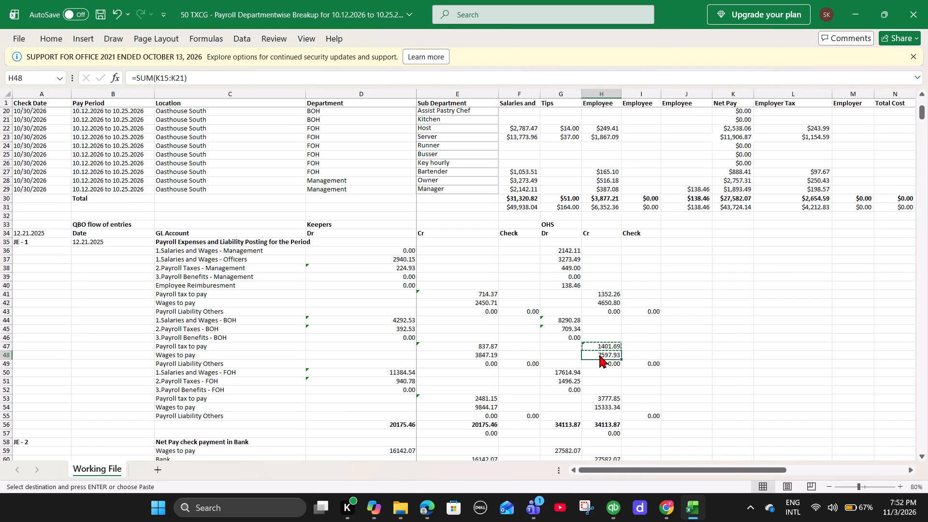
{"action": "left_click", "coordinate": [629, 175]}
{"action": "key", "text": "alt+Tab"}
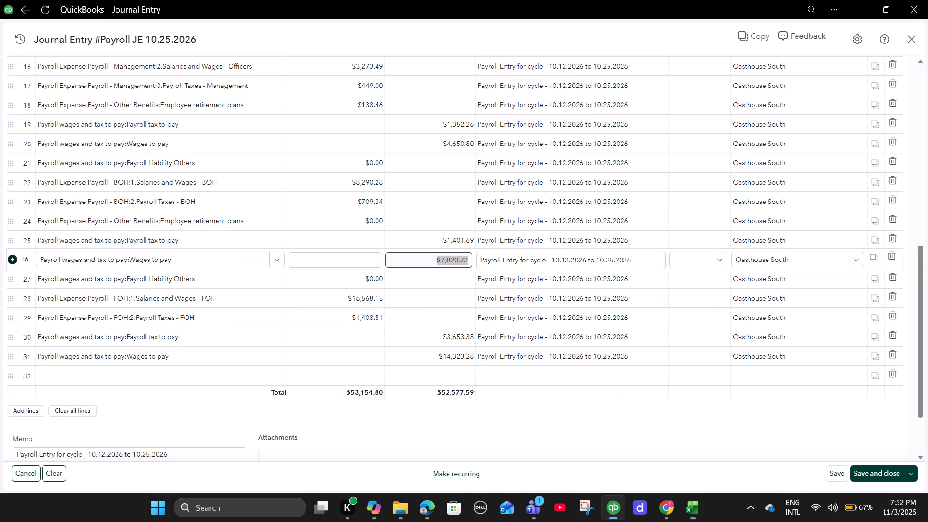
{"action": "key", "text": "ctrl+v"}
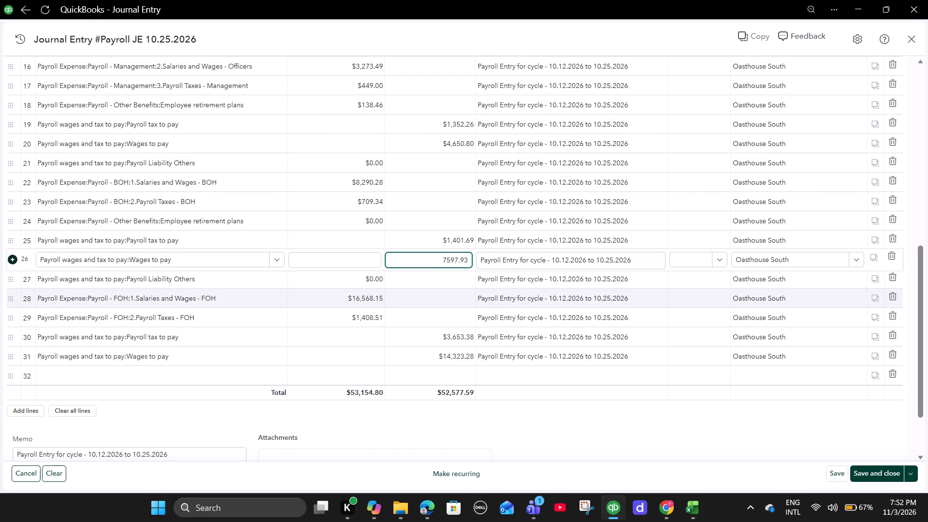
Copy the OHS Salaries and Wages - FOH amount, 17614.94, from the Excel workbook into the debit of QuickBooks journal line 28.
{"action": "key", "text": "alt+Tab"}
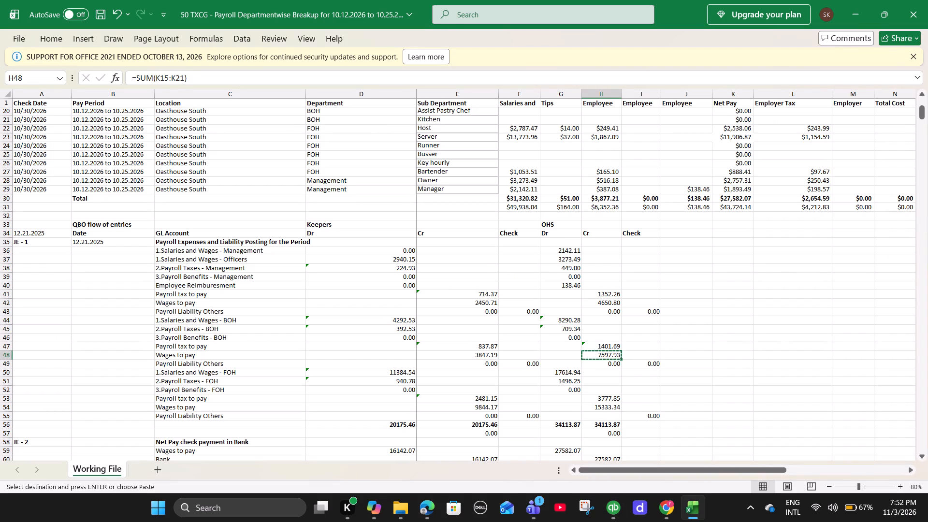
{"action": "left_click", "coordinate": [561, 373]}
{"action": "right_click", "coordinate": [561, 373]}
{"action": "left_click", "coordinate": [579, 48]}
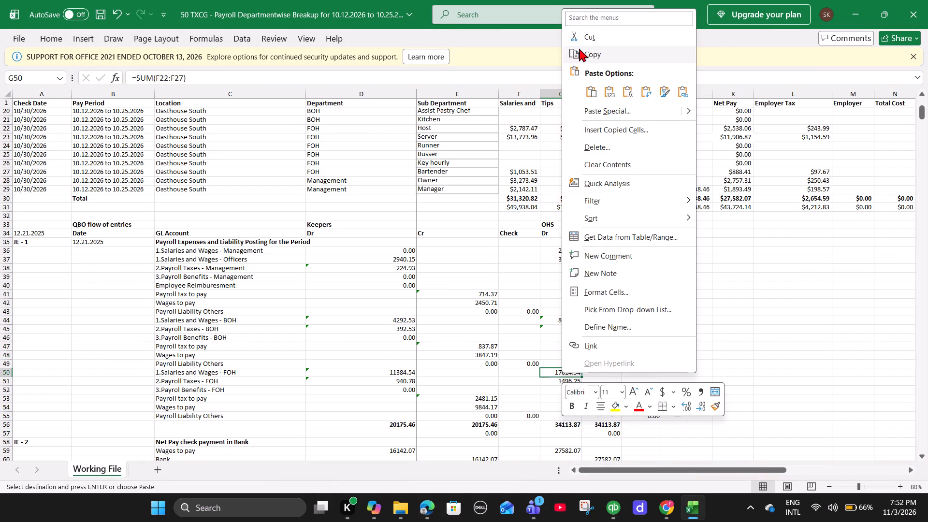
{"action": "key", "text": "alt+Tab"}
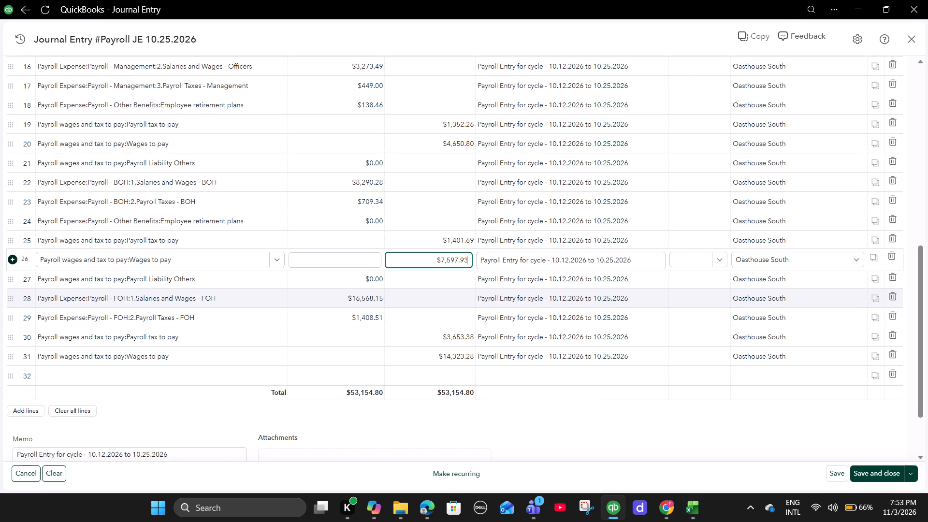
{"action": "left_click", "coordinate": [356, 310]}
{"action": "left_click", "coordinate": [345, 297]}
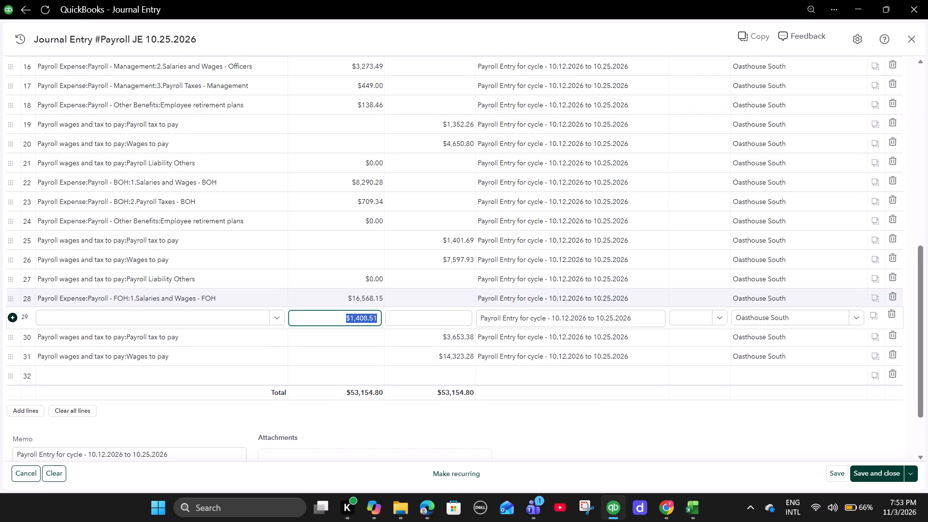
{"action": "key", "text": "ctrl+v"}
Copy the OHS Payroll Taxes - FOH amount, 1496.25, from the Excel workbook into the debit of QuickBooks journal line 29.
{"action": "left_click", "coordinate": [339, 316]}
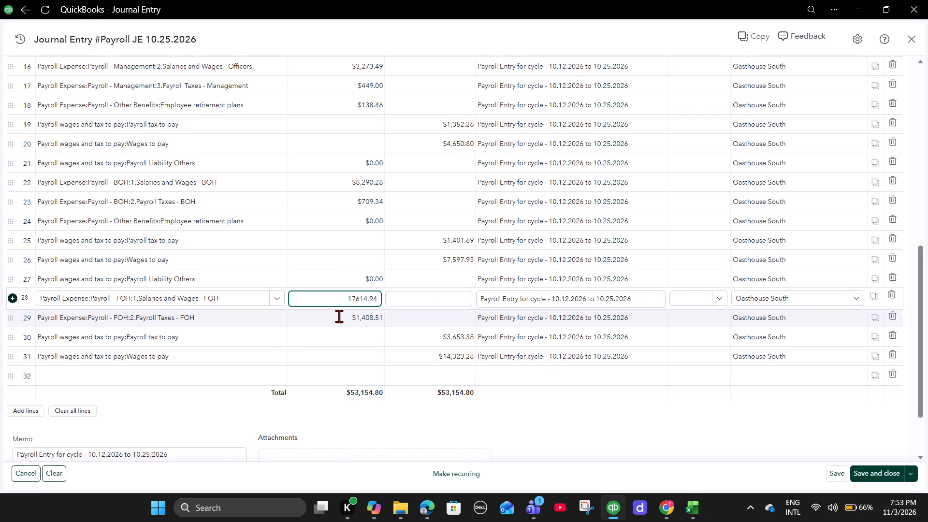
{"action": "key", "text": "alt+Tab"}
{"action": "left_click", "coordinate": [568, 380]}
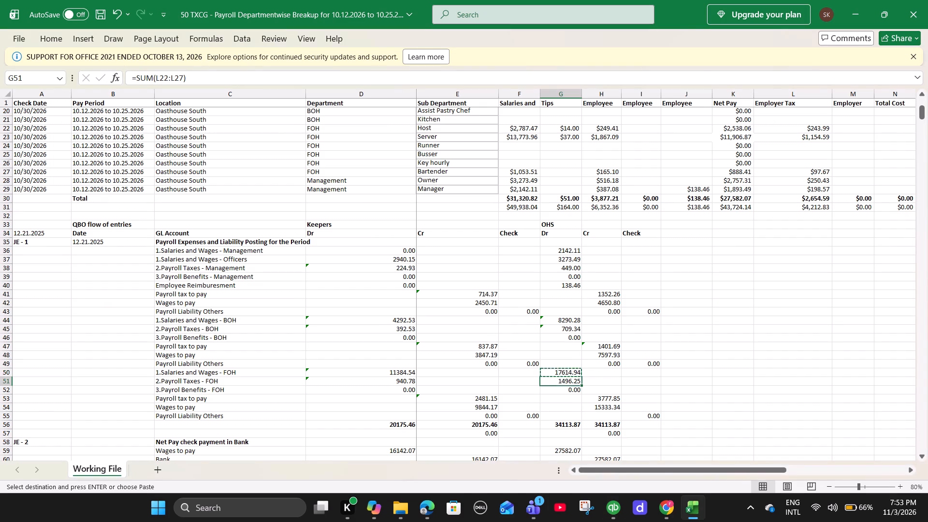
{"action": "right_click", "coordinate": [568, 380]}
{"action": "left_click", "coordinate": [602, 65]}
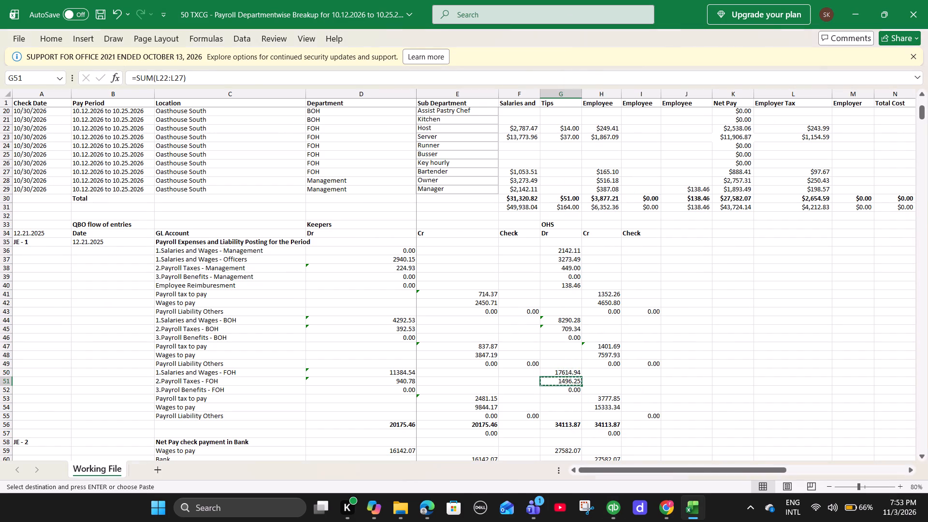
{"action": "key", "text": "alt+Tab"}
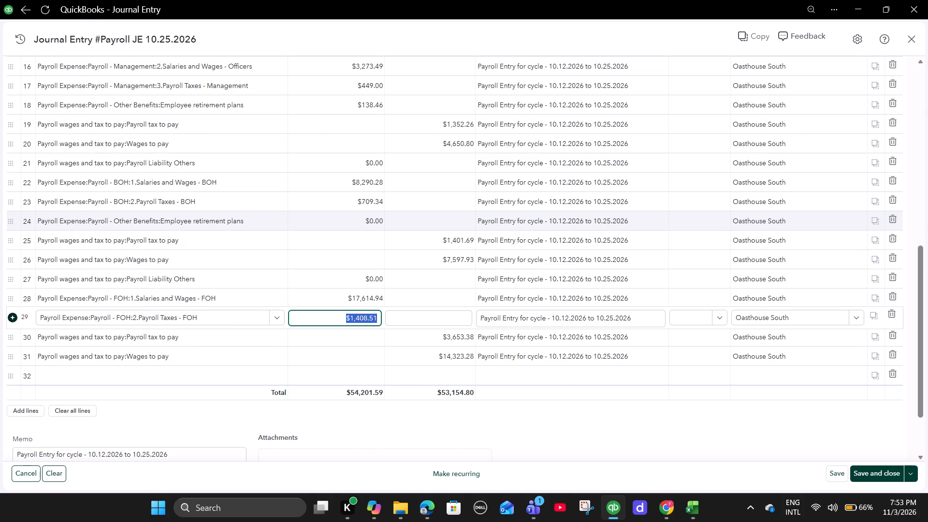
{"action": "key", "text": "ctrl+v"}
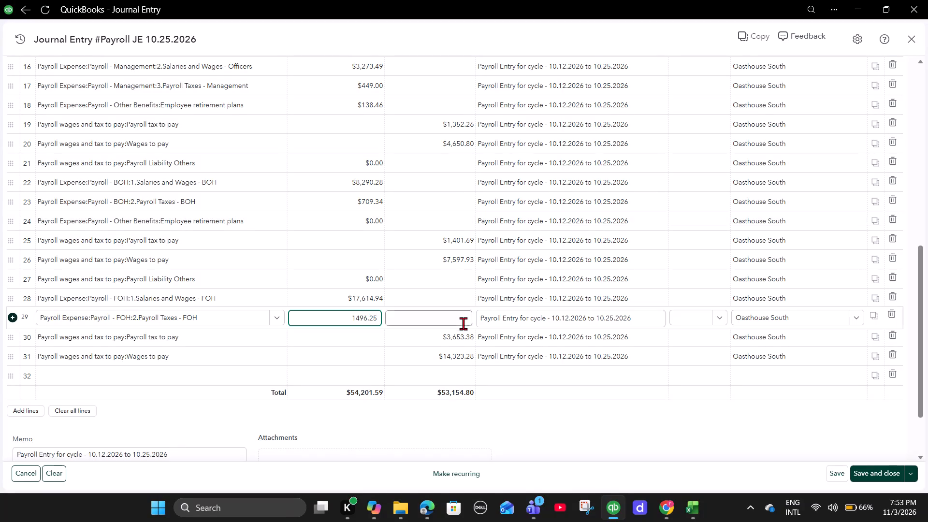
Copy the OHS FOH Payroll tax to pay amount, 3777.85, from the Excel workbook into the credit of QuickBooks journal line 30.
{"action": "left_click", "coordinate": [420, 341]}
{"action": "key", "text": "alt+Tab"}
{"action": "scroll", "coordinate": [438, 339], "scroll_direction": "down", "scroll_amount": 2}
{"action": "left_click", "coordinate": [611, 345]}
{"action": "right_click", "coordinate": [609, 345]}
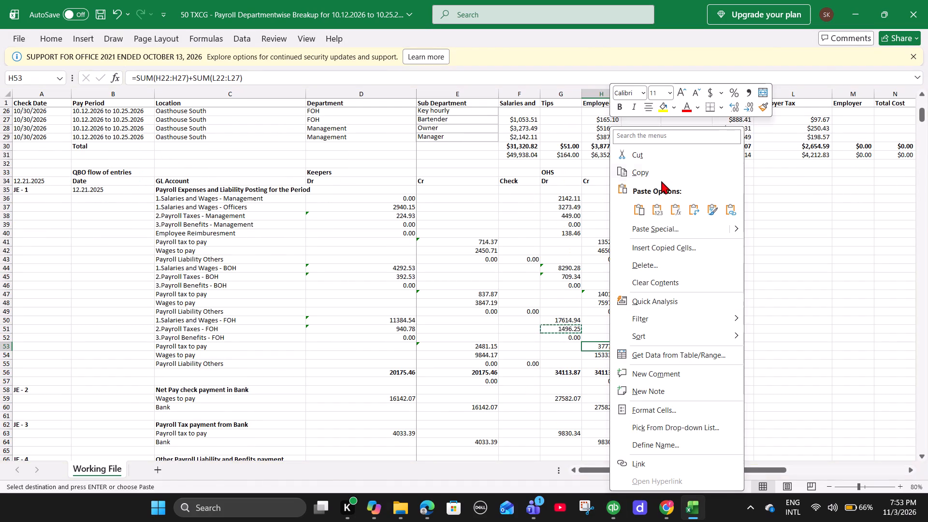
{"action": "left_click", "coordinate": [661, 180]}
{"action": "key", "text": "alt+Tab"}
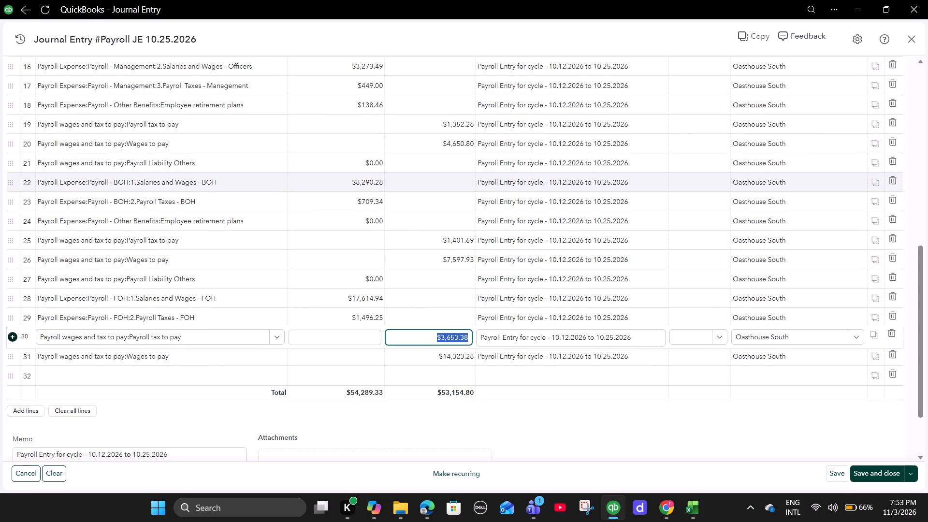
{"action": "key", "text": "ctrl+v"}
Copy the OHS FOH Wages to pay amount, 15333.34, from the Excel workbook into the credit of QuickBooks journal line 31.
{"action": "left_click", "coordinate": [438, 353]}
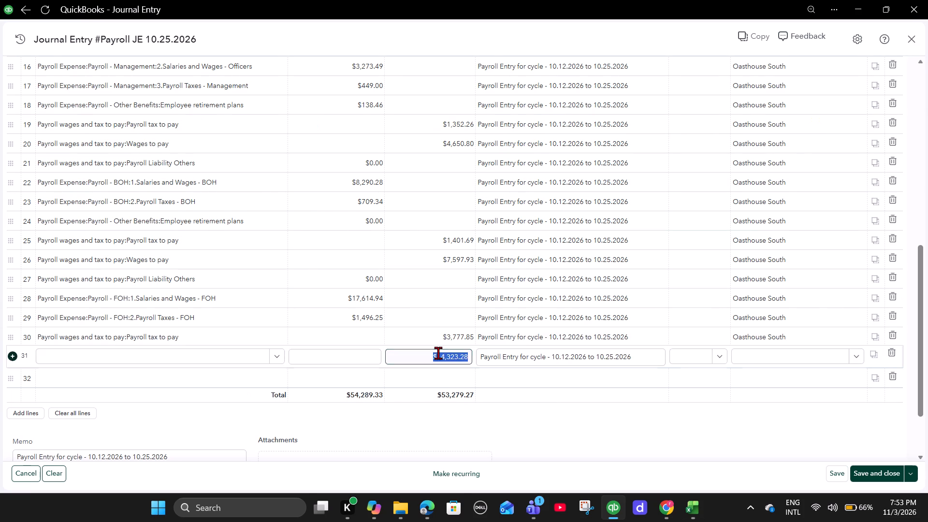
{"action": "key", "text": "alt+Tab"}
{"action": "left_click", "coordinate": [605, 357]}
{"action": "right_click", "coordinate": [604, 357]}
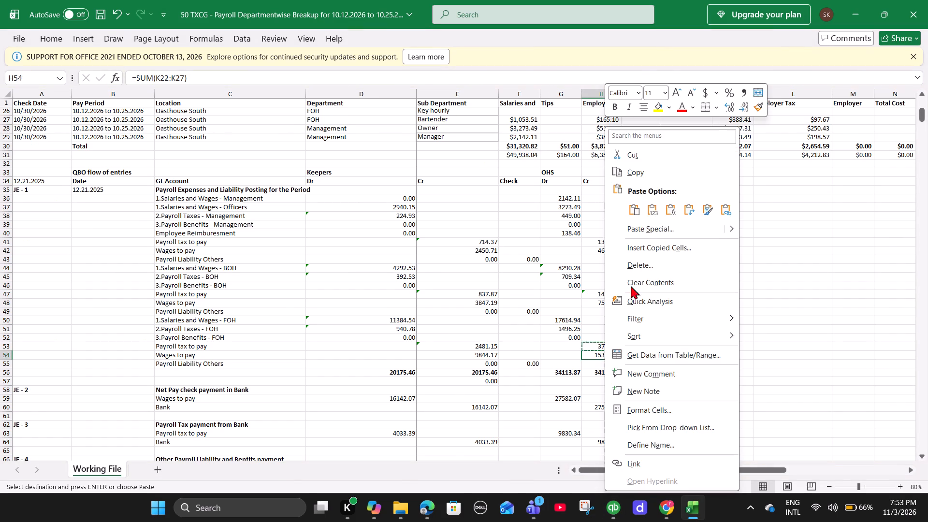
{"action": "left_click", "coordinate": [636, 175]}
{"action": "key", "text": "alt+Tab"}
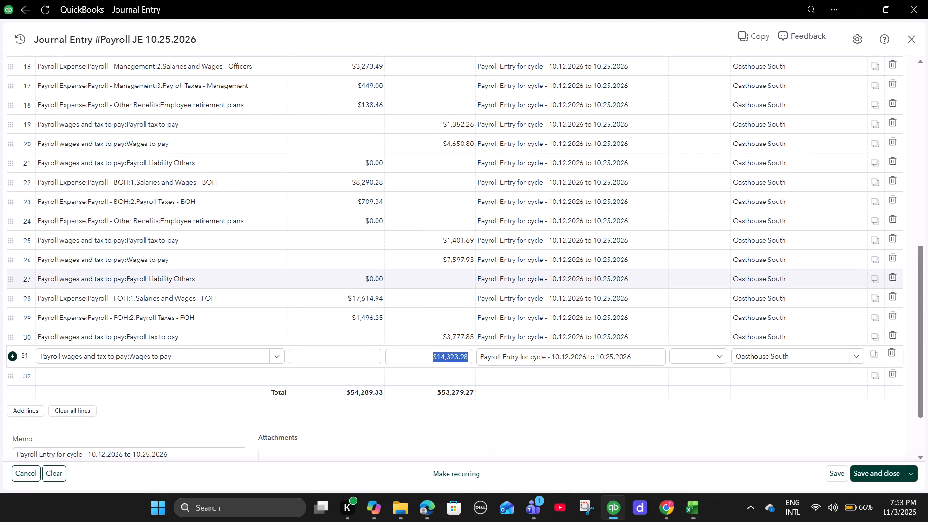
{"action": "key", "text": "ctrl+v"}
{"action": "left_click", "coordinate": [527, 421]}
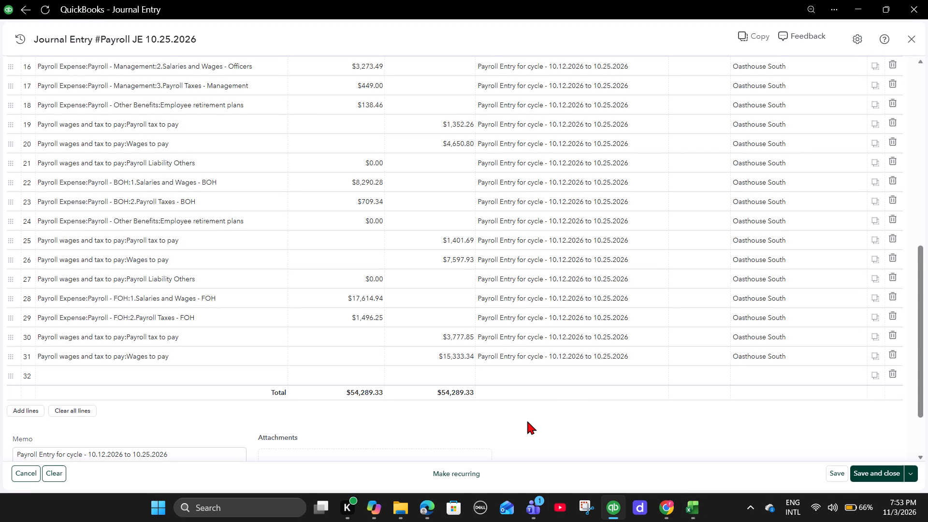
Sum the Keepers and OHS JE-1 totals in row 56 of the Excel workbook and compare them with the QuickBooks journal totals.
{"action": "key", "text": "alt+Tab"}
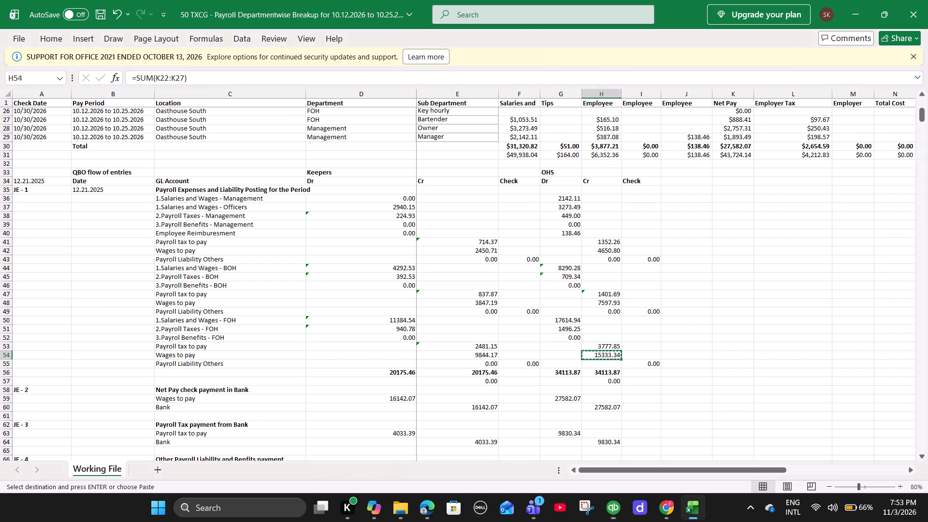
{"action": "left_click_drag", "start_coordinate": [473, 370], "coordinate": [479, 370]}
{"action": "left_click_drag", "start_coordinate": [507, 370], "coordinate": [549, 370]}
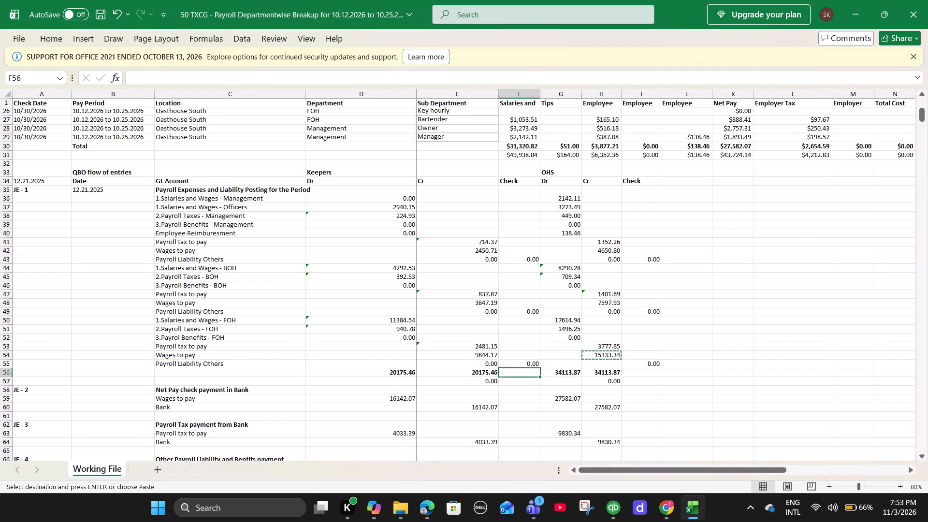
{"action": "left_click_drag", "start_coordinate": [549, 370], "coordinate": [559, 370]}
{"action": "left_click_drag", "start_coordinate": [485, 373], "coordinate": [541, 371]}
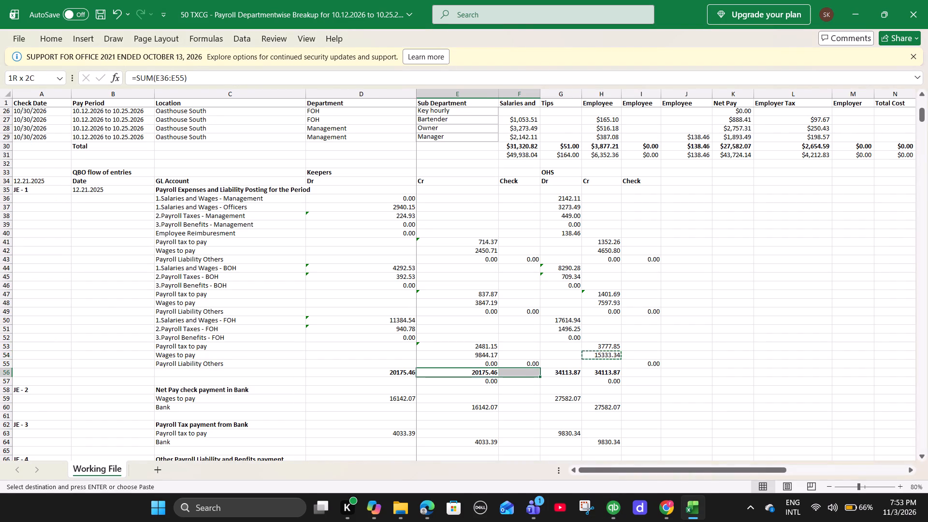
{"action": "left_click_drag", "start_coordinate": [541, 371], "coordinate": [548, 371]}
{"action": "key", "text": "alt+Tab"}
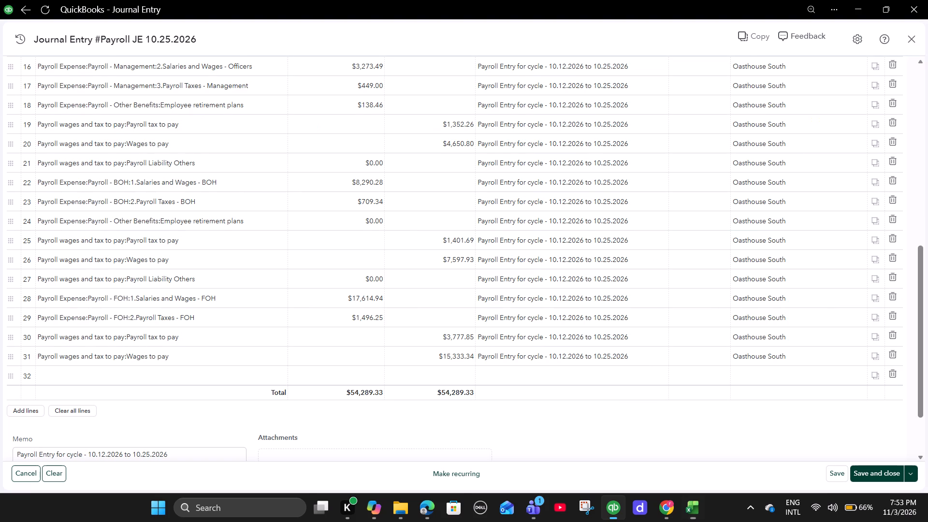
{"action": "scroll", "coordinate": [629, 390], "scroll_direction": "down", "scroll_amount": 2}
Save the payroll departmentwise breakup workbook in Excel, check its file name and location, and close it.
{"action": "key", "text": "alt+Tab"}
{"action": "scroll", "coordinate": [523, 294], "scroll_direction": "up", "scroll_amount": 1}
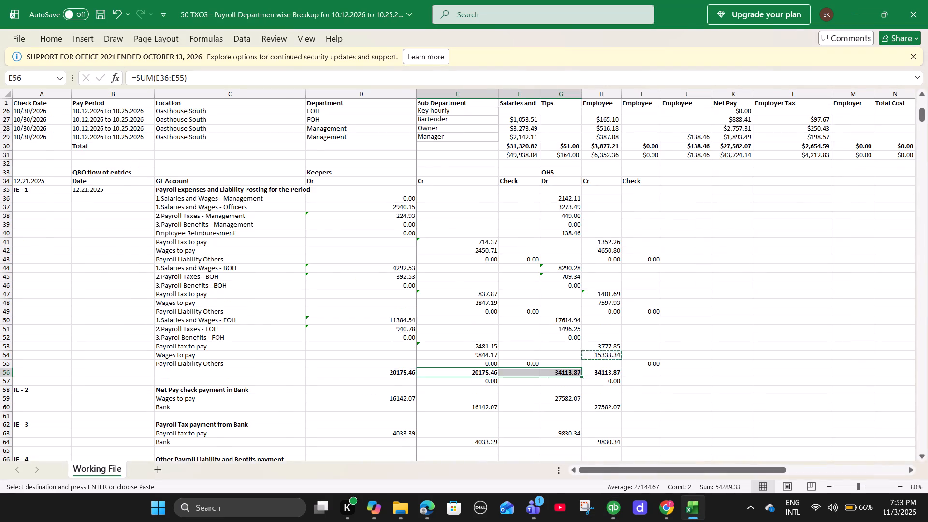
{"action": "scroll", "coordinate": [523, 294], "scroll_direction": "up", "scroll_amount": 6}
{"action": "scroll", "coordinate": [523, 294], "scroll_direction": "down", "scroll_amount": 1}
{"action": "scroll", "coordinate": [523, 294], "scroll_direction": "up", "scroll_amount": 12}
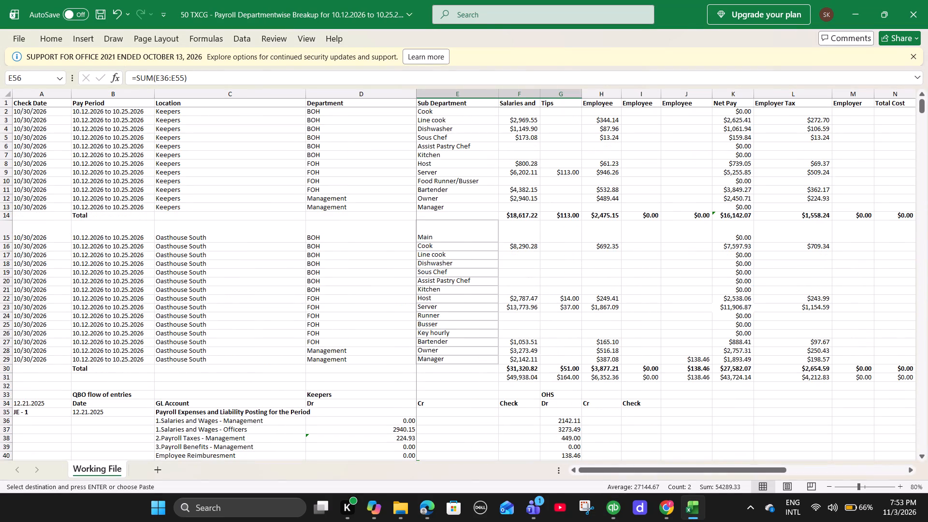
{"action": "key", "text": "ctrl+s"}
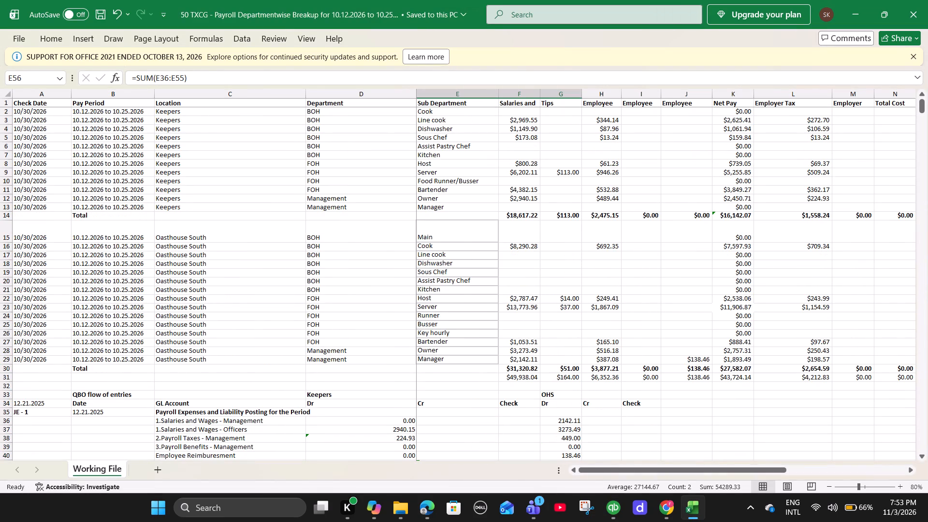
{"action": "left_click", "coordinate": [255, 6]}
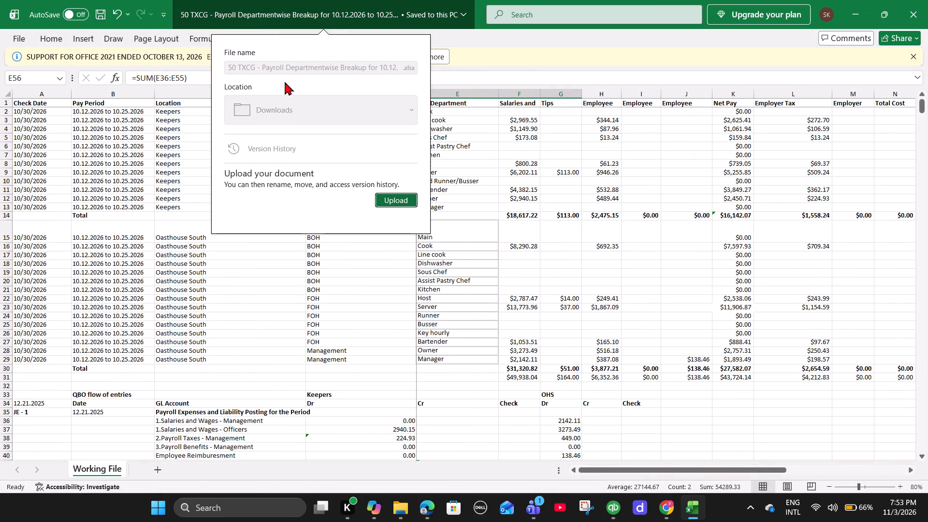
{"action": "left_click", "coordinate": [335, 259]}
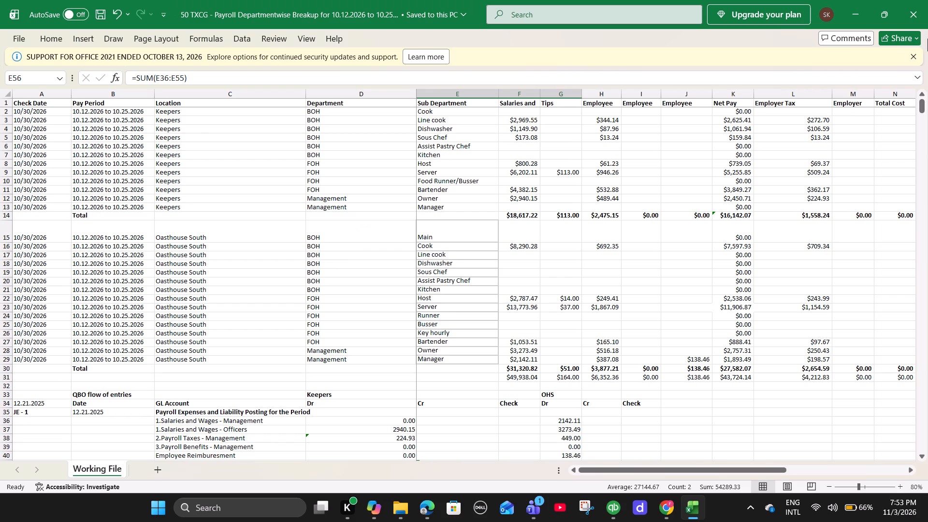
{"action": "left_click", "coordinate": [913, 1]}
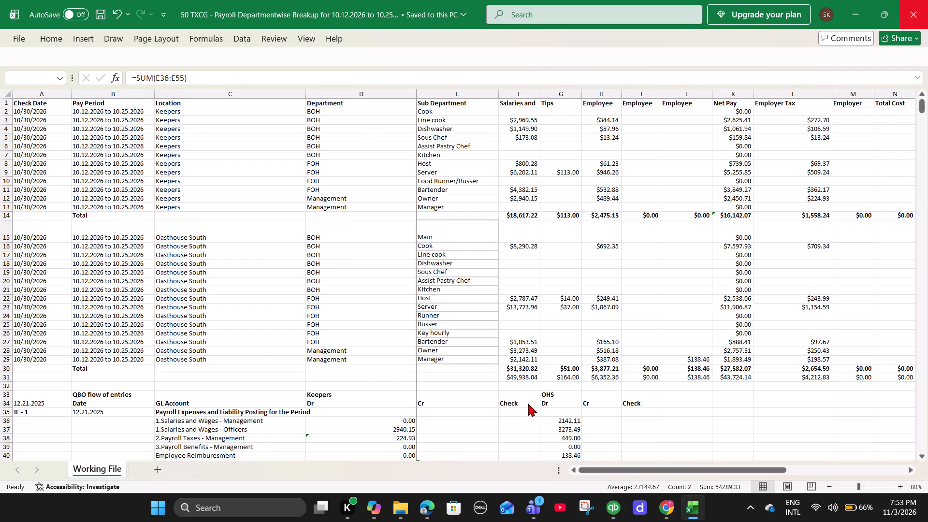
Attach the Downloads file "50 TXCG - Payroll Departmentwise Breakup for 10.12.2026 to 10.25.2026.xlsx" to the QuickBooks journal entry.
{"action": "left_click", "coordinate": [381, 382]}
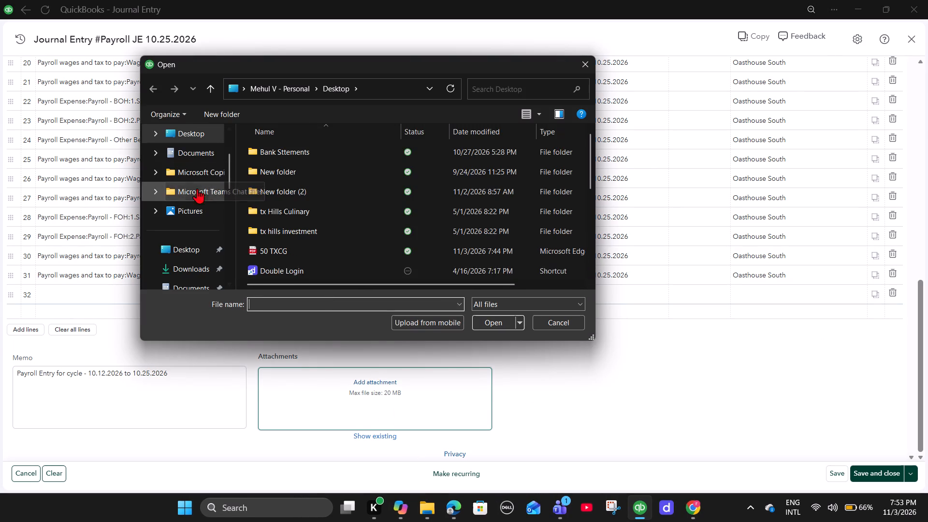
{"action": "left_click", "coordinate": [183, 142]}
{"action": "scroll", "coordinate": [326, 237], "scroll_direction": "down", "scroll_amount": 2}
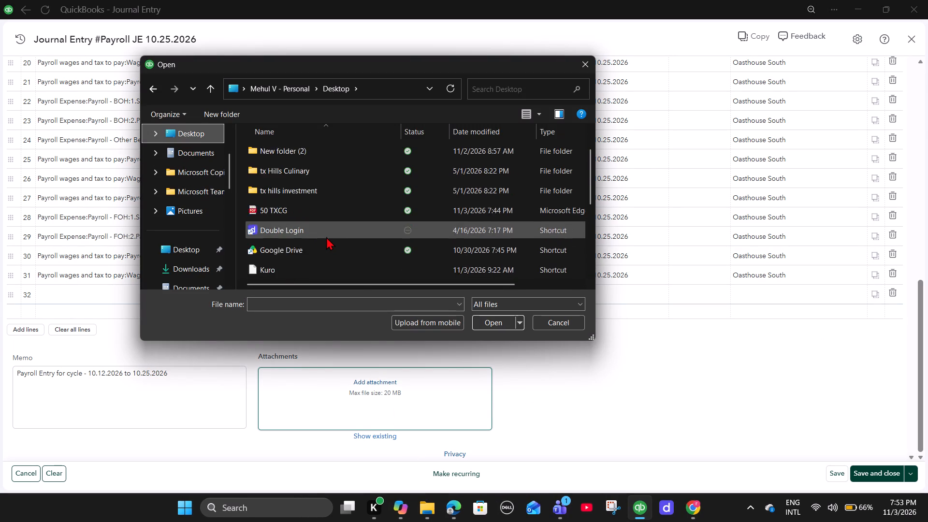
{"action": "scroll", "coordinate": [326, 237], "scroll_direction": "down", "scroll_amount": 2}
{"action": "scroll", "coordinate": [326, 237], "scroll_direction": "up", "scroll_amount": 1}
{"action": "scroll", "coordinate": [326, 237], "scroll_direction": "down", "scroll_amount": 7}
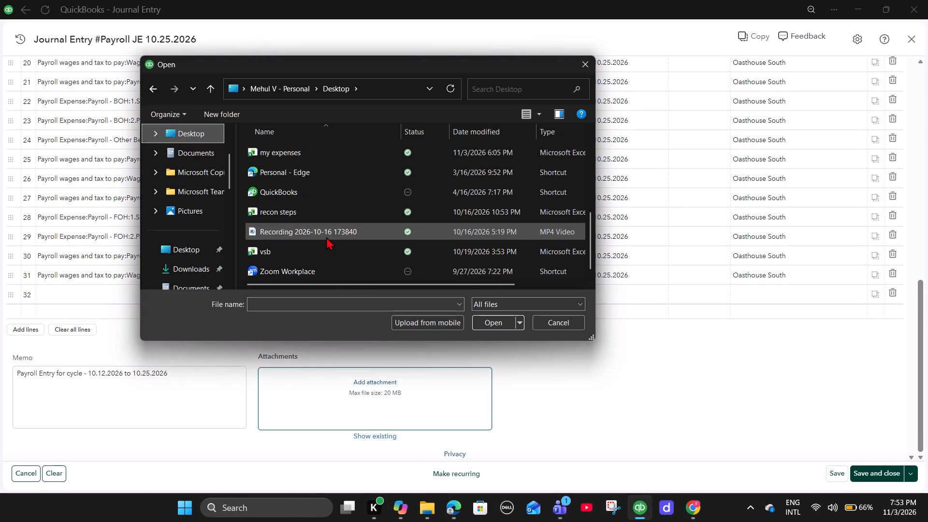
{"action": "scroll", "coordinate": [326, 237], "scroll_direction": "up", "scroll_amount": 5}
{"action": "scroll", "coordinate": [326, 237], "scroll_direction": "down", "scroll_amount": 3}
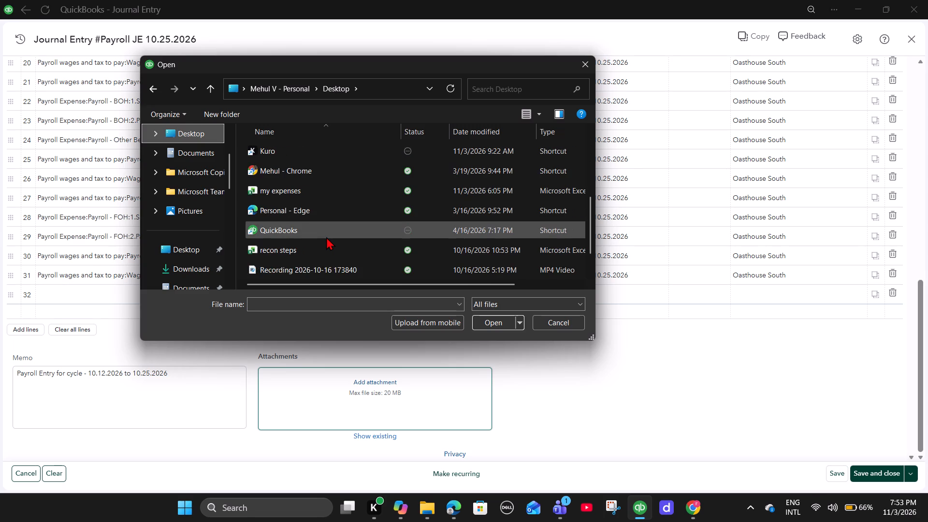
{"action": "scroll", "coordinate": [326, 237], "scroll_direction": "down", "scroll_amount": 6}
{"action": "scroll", "coordinate": [326, 237], "scroll_direction": "up", "scroll_amount": 7}
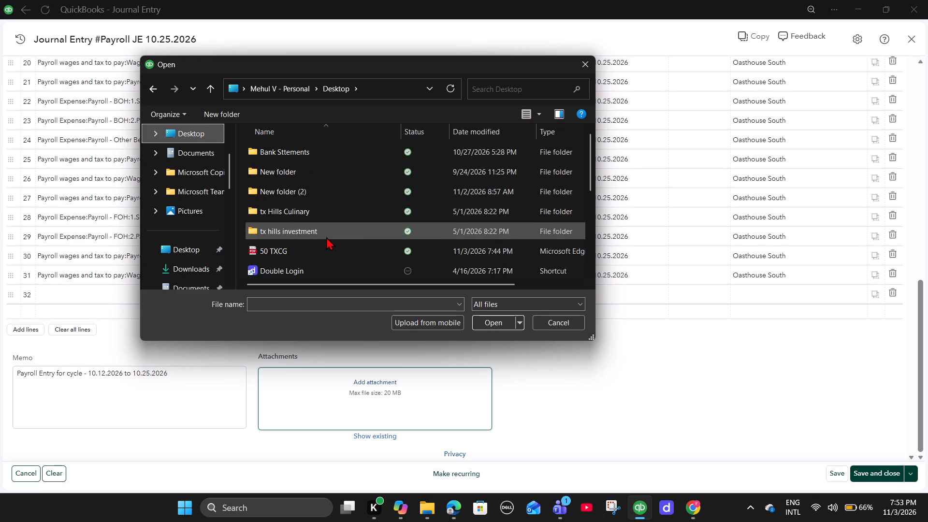
{"action": "scroll", "coordinate": [326, 237], "scroll_direction": "down", "scroll_amount": 2}
{"action": "scroll", "coordinate": [326, 237], "scroll_direction": "up", "scroll_amount": 3}
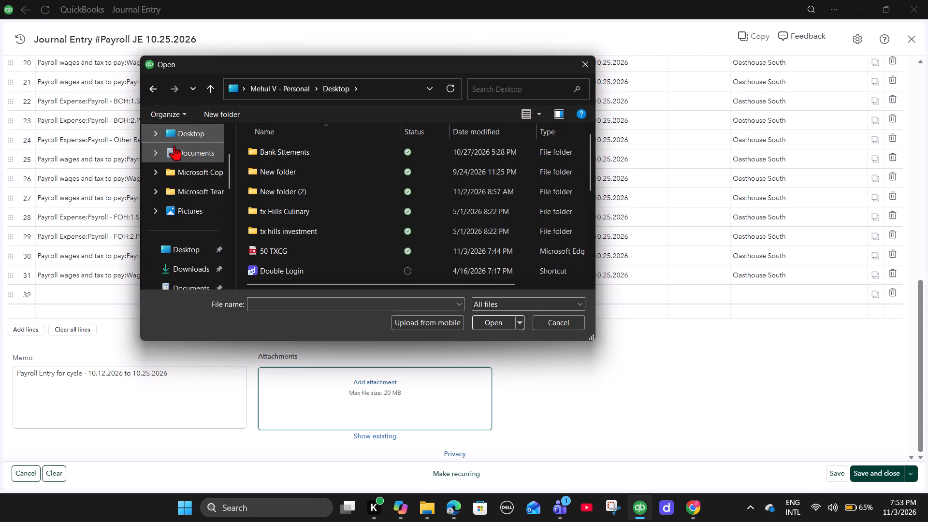
{"action": "left_click", "coordinate": [181, 267]}
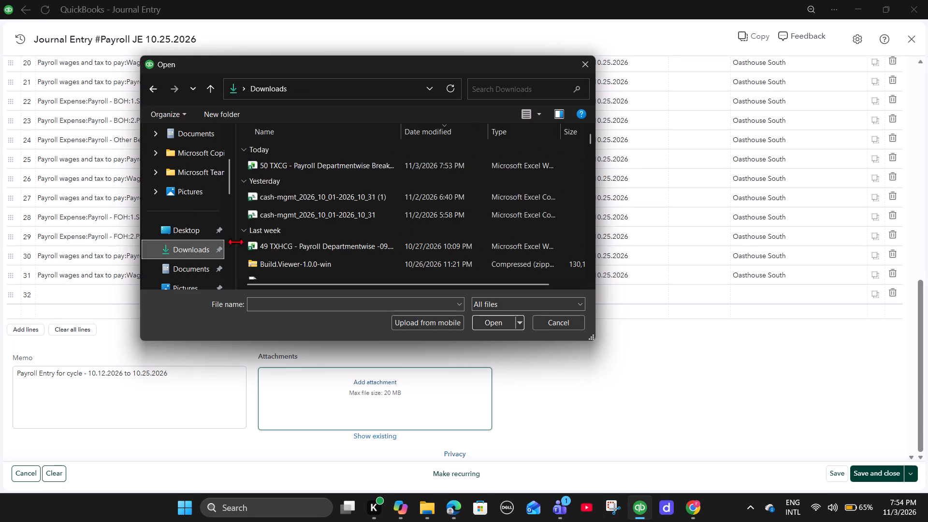
{"action": "left_click", "coordinate": [304, 170]}
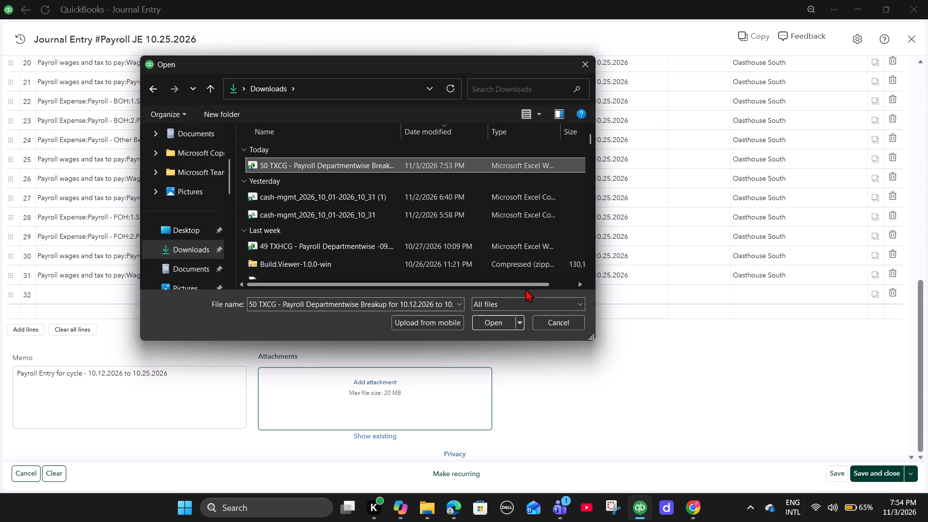
{"action": "left_click", "coordinate": [491, 324]}
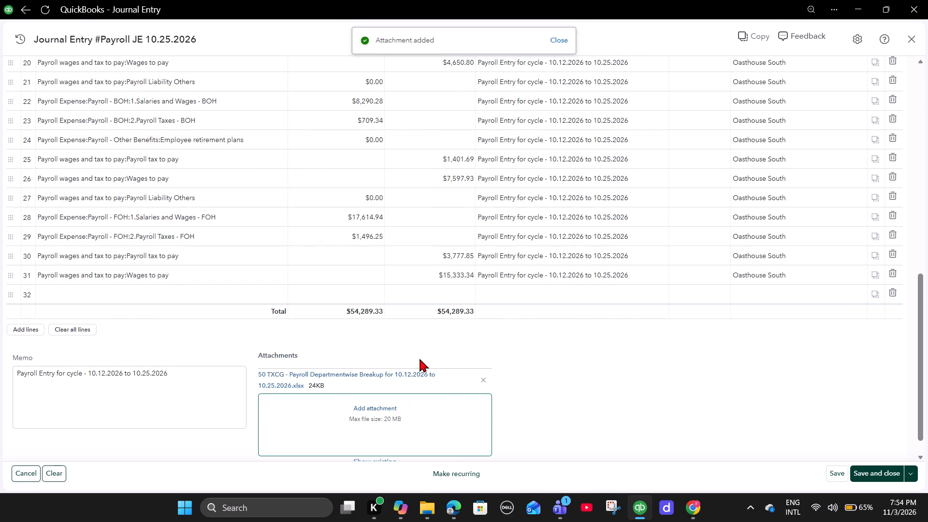
Save and close journal entry Payroll JE 10.25.2026.
{"action": "left_click", "coordinate": [884, 476]}
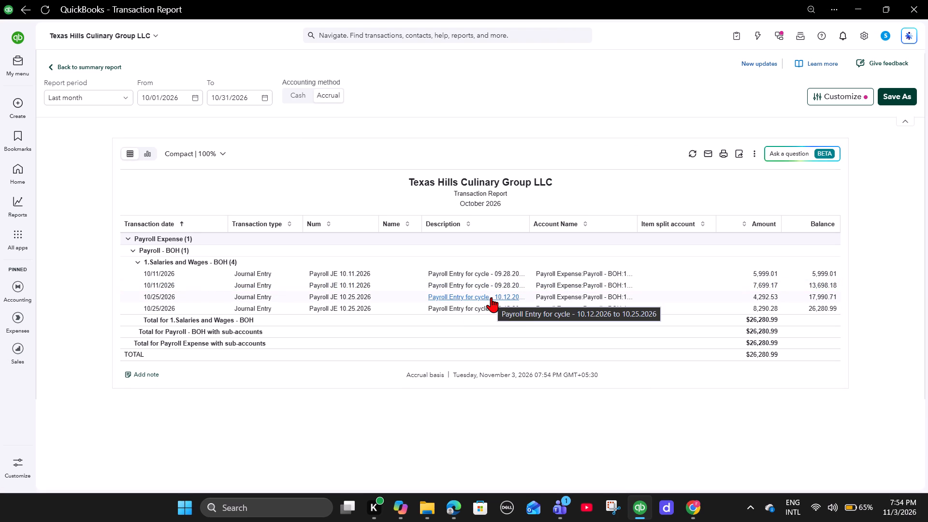
Switch the QuickBooks client company to Texas Hills Agave LLC.
{"action": "scroll", "coordinate": [313, 419], "scroll_direction": "up", "scroll_amount": 2}
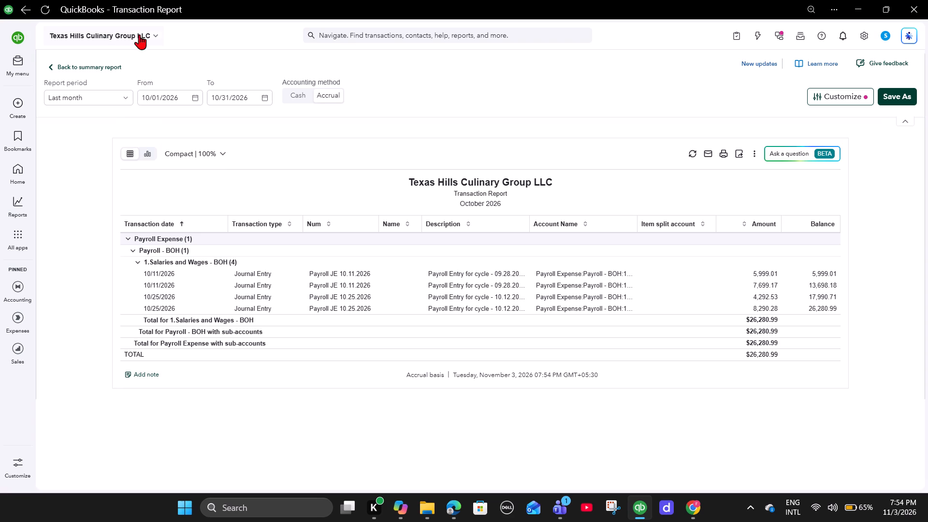
{"action": "left_click", "coordinate": [139, 29]}
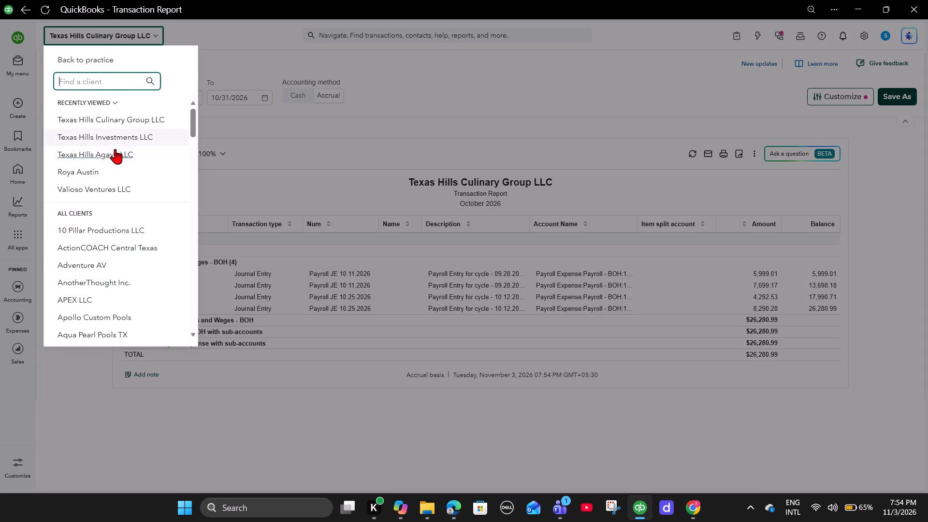
{"action": "left_click", "coordinate": [115, 152]}
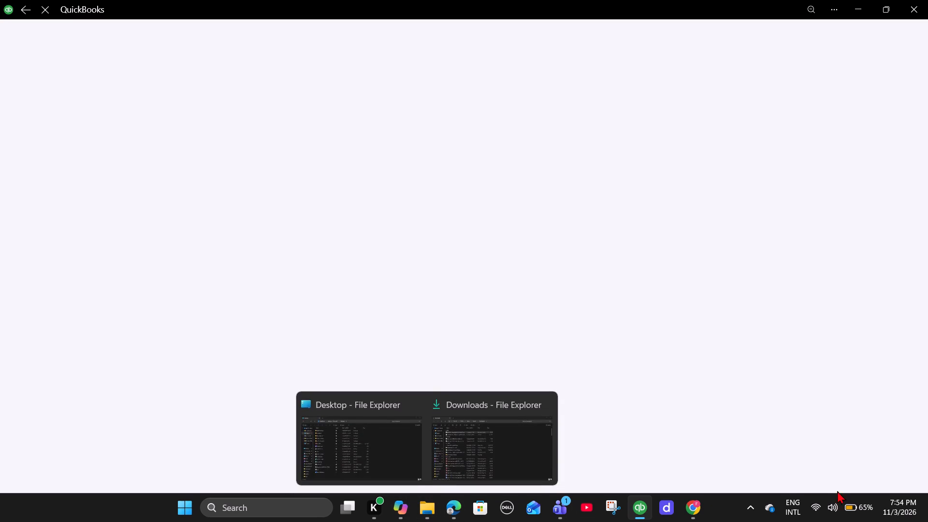
Upload the "50 TXCG - Payroll Departmentwise Breakup for 10.12.2026 to 10.25.2026" workbook from Downloads to the Texas culinary group folder in Google Drive.
{"action": "left_click", "coordinate": [688, 507]}
{"action": "left_click", "coordinate": [360, 0]}
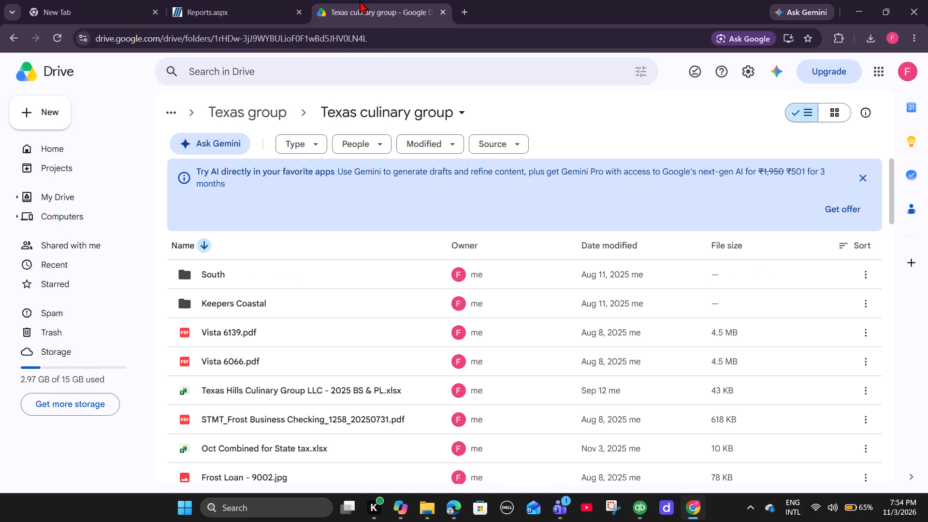
{"action": "left_click", "coordinate": [45, 103]}
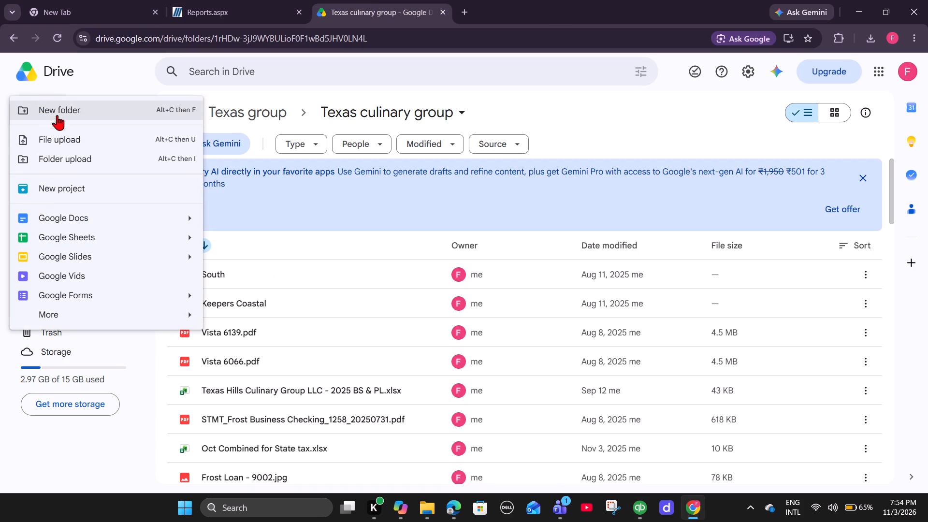
{"action": "left_click", "coordinate": [64, 131]}
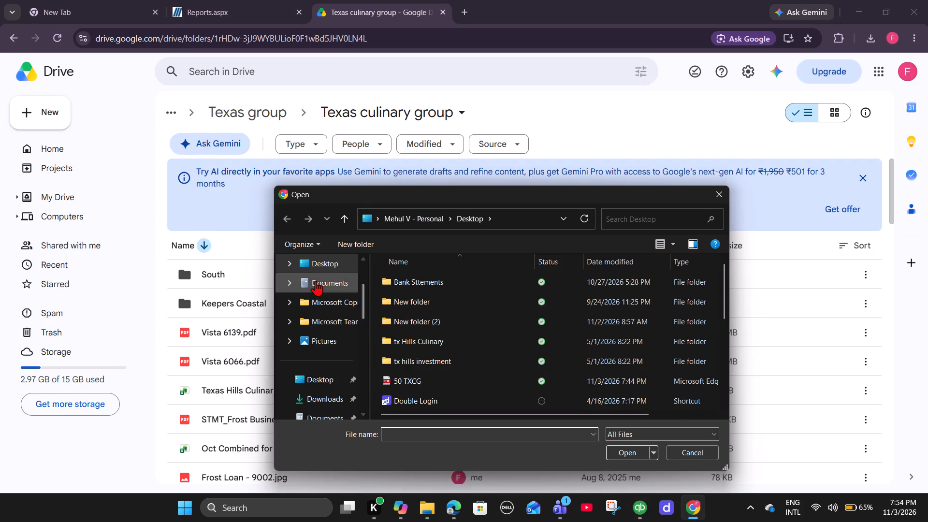
{"action": "left_click", "coordinate": [303, 400]}
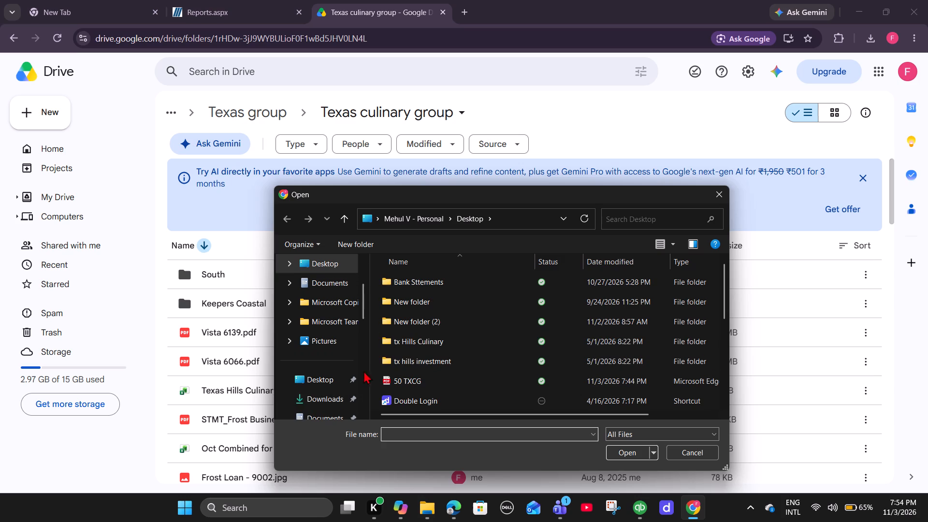
{"action": "left_click", "coordinate": [319, 395]}
{"action": "left_click", "coordinate": [442, 299]}
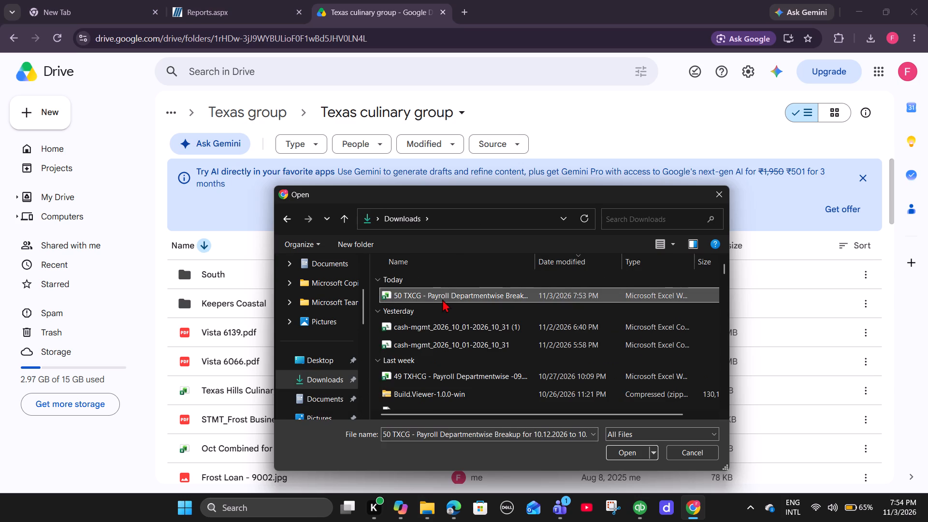
{"action": "left_click", "coordinate": [620, 449]}
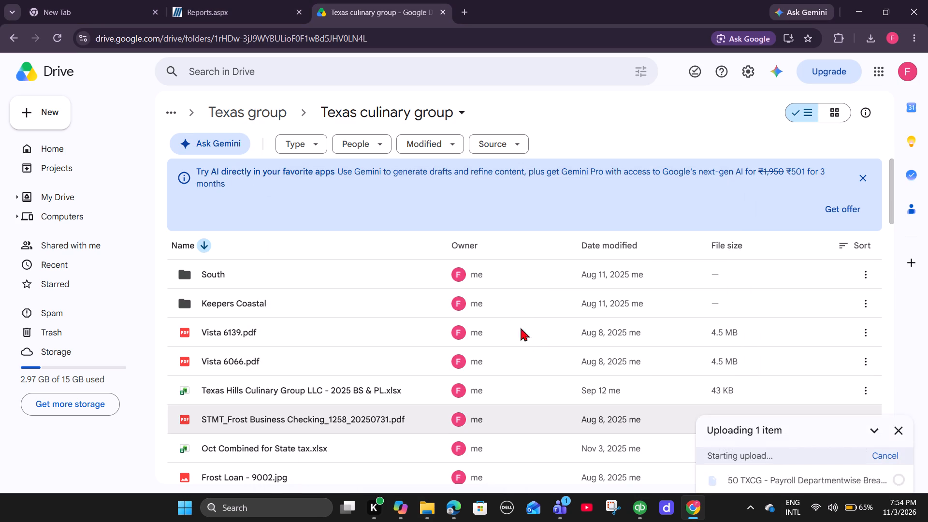
Upload the 50 TXCG PDF from the Desktop to the Texas culinary group folder.
{"action": "left_click", "coordinate": [50, 118]}
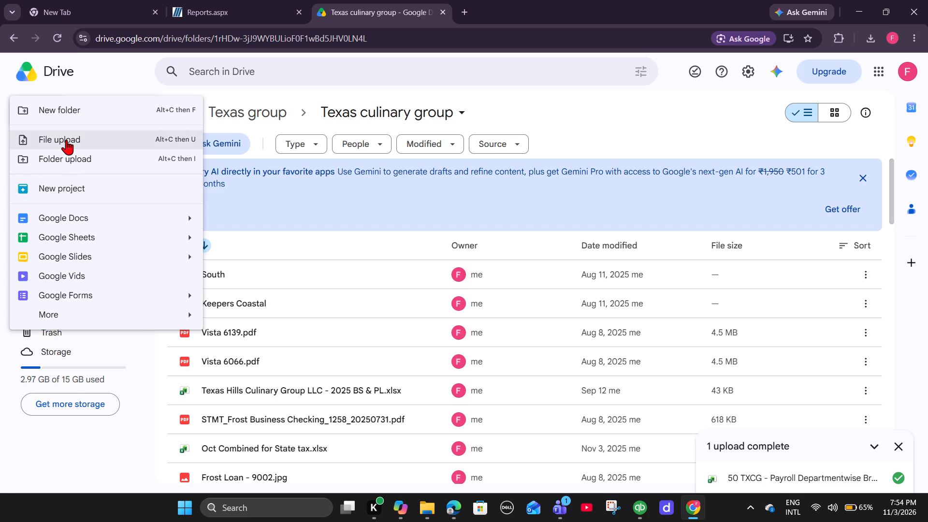
{"action": "left_click", "coordinate": [66, 140]}
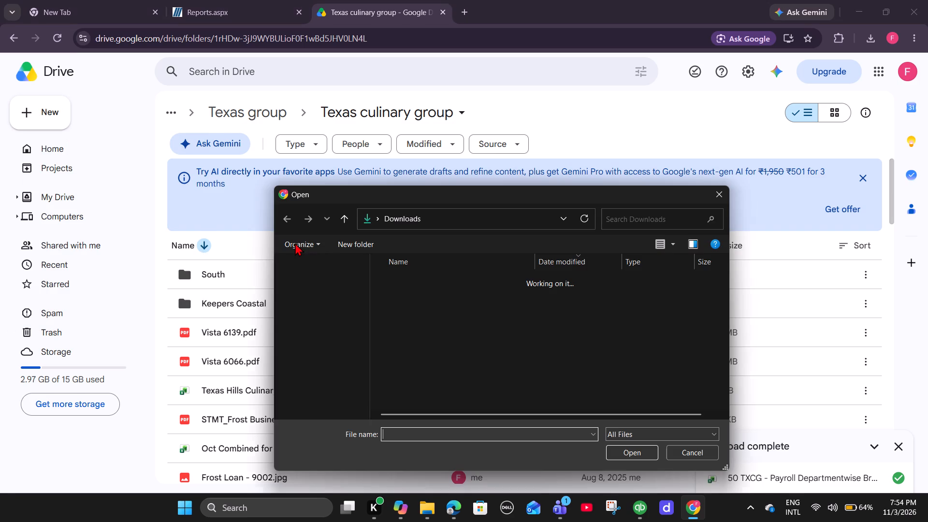
{"action": "left_click", "coordinate": [343, 296]}
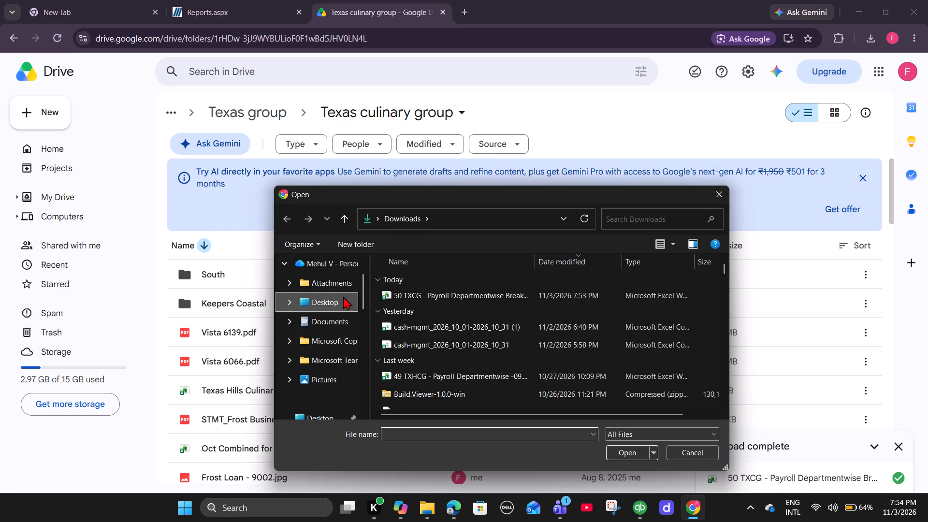
{"action": "left_click", "coordinate": [407, 376]}
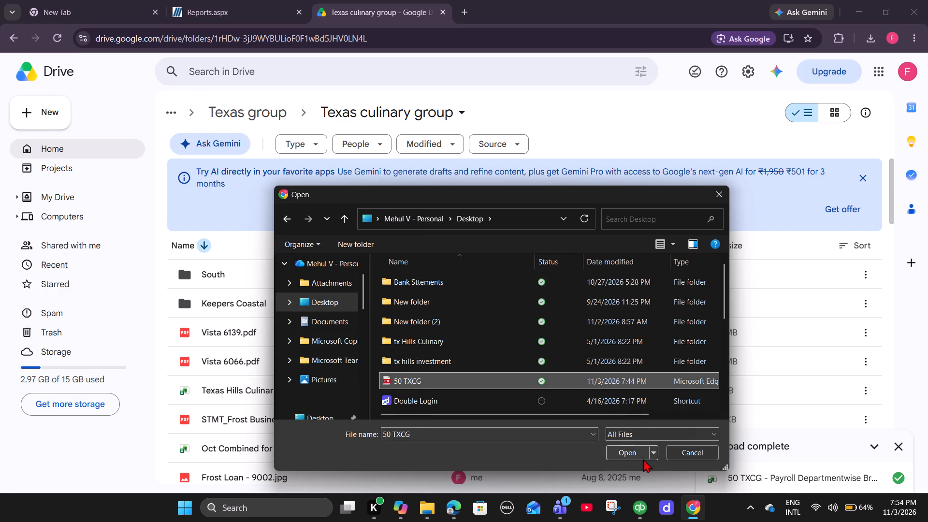
{"action": "left_click", "coordinate": [638, 454]}
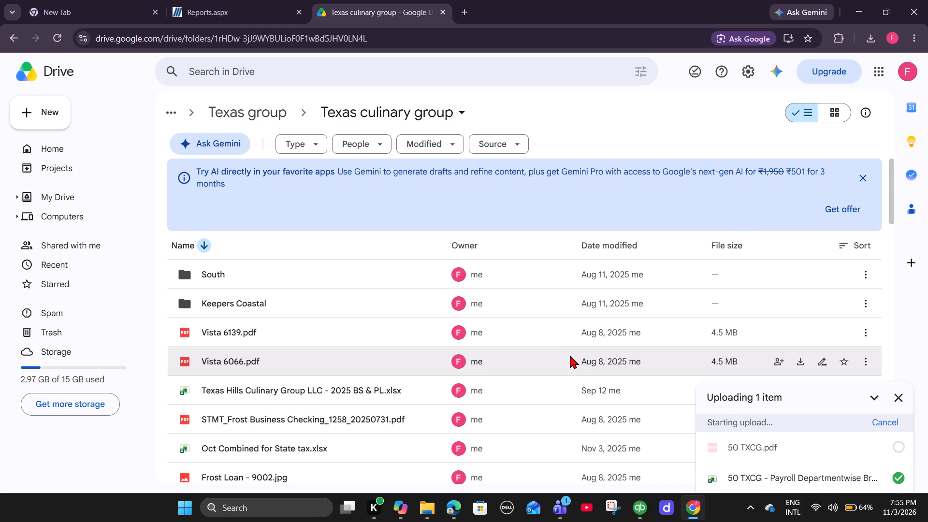
Rename 50 TXCG.pdf to match the uploaded workbook, "50 TXCG - Payroll Departmentwise Breakup for 10.12.2026 to 10.25.2026", and dismiss the upload status.
{"action": "scroll", "coordinate": [447, 329], "scroll_direction": "down", "scroll_amount": 2}
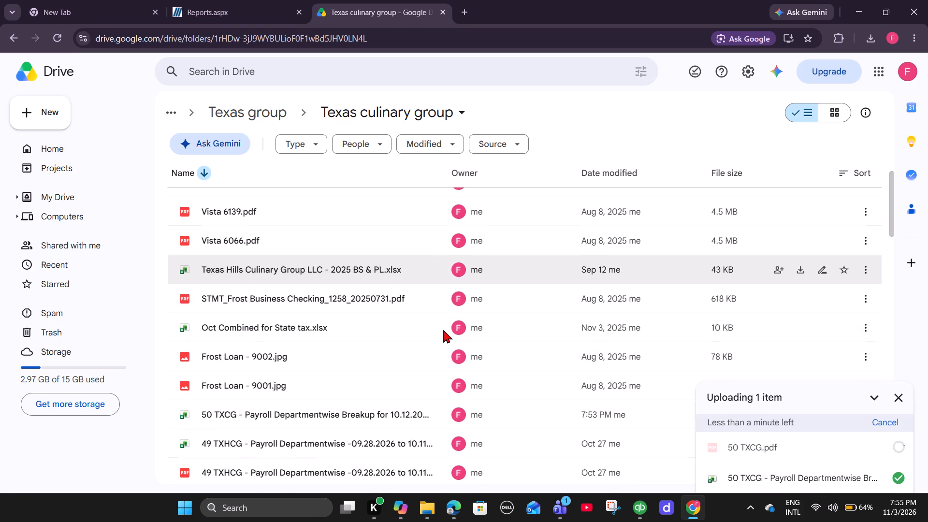
{"action": "scroll", "coordinate": [443, 330], "scroll_direction": "down", "scroll_amount": 1}
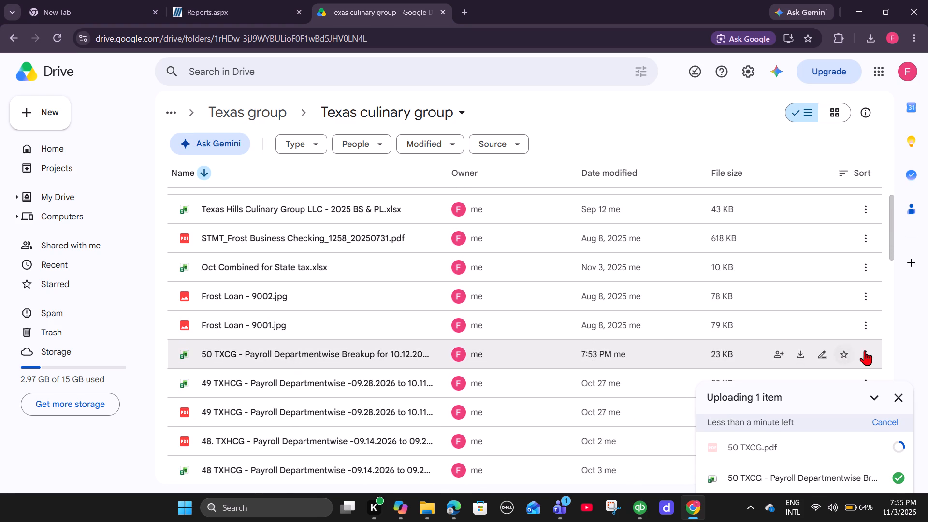
{"action": "left_click", "coordinate": [865, 350]}
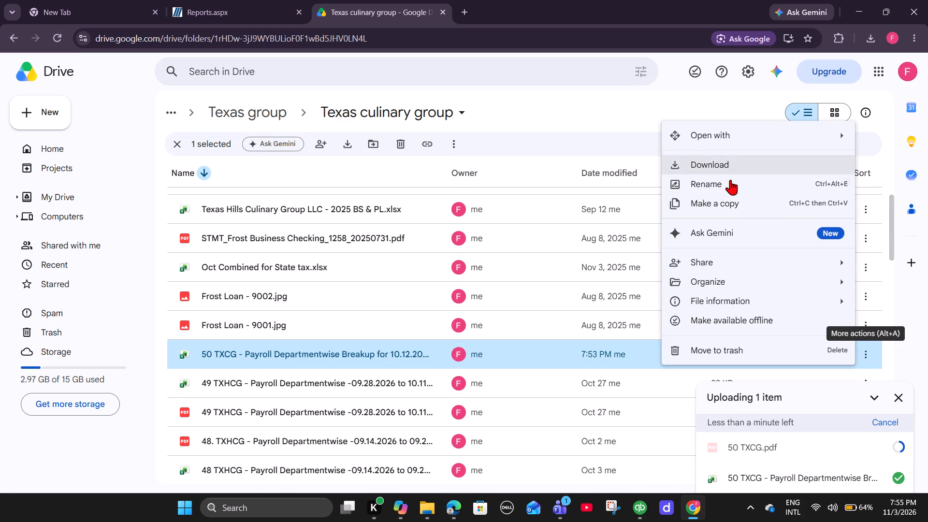
{"action": "left_click", "coordinate": [730, 184]}
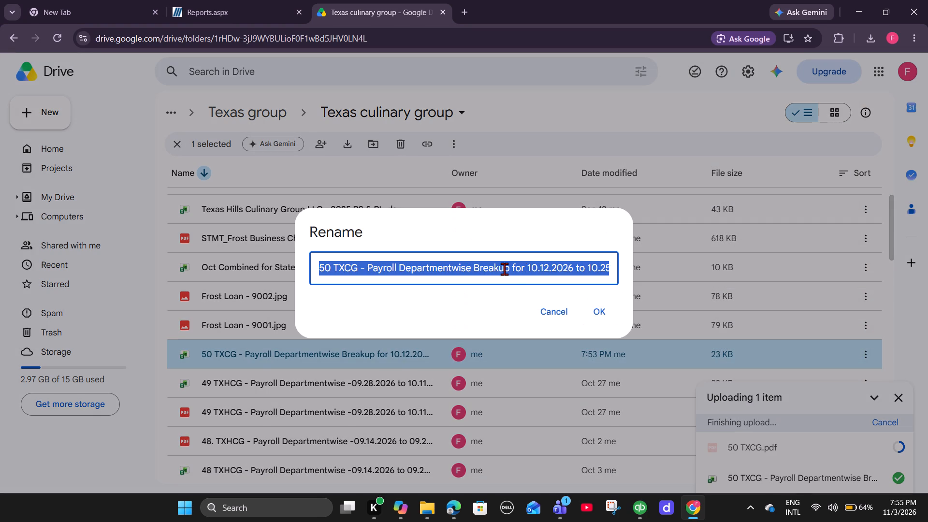
{"action": "key", "text": "ctrl+c"}
{"action": "left_click", "coordinate": [594, 308]}
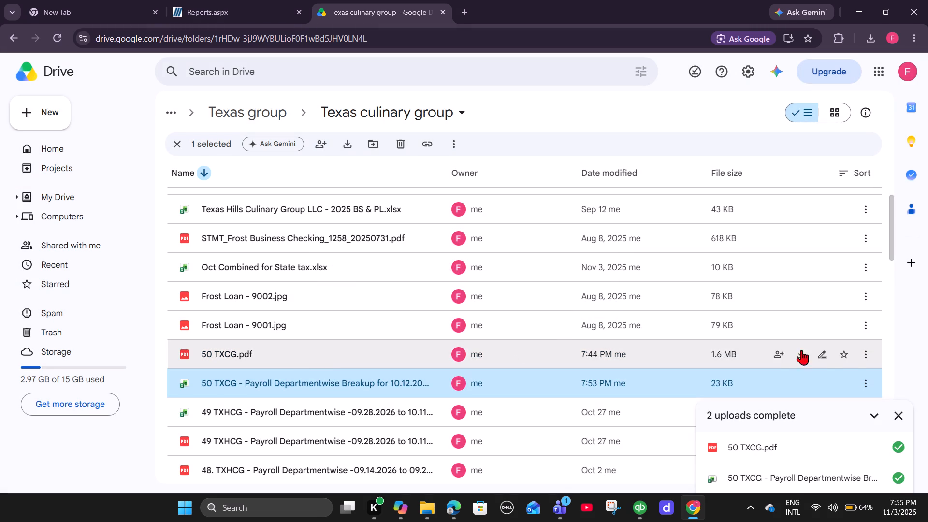
{"action": "left_click", "coordinate": [866, 349]}
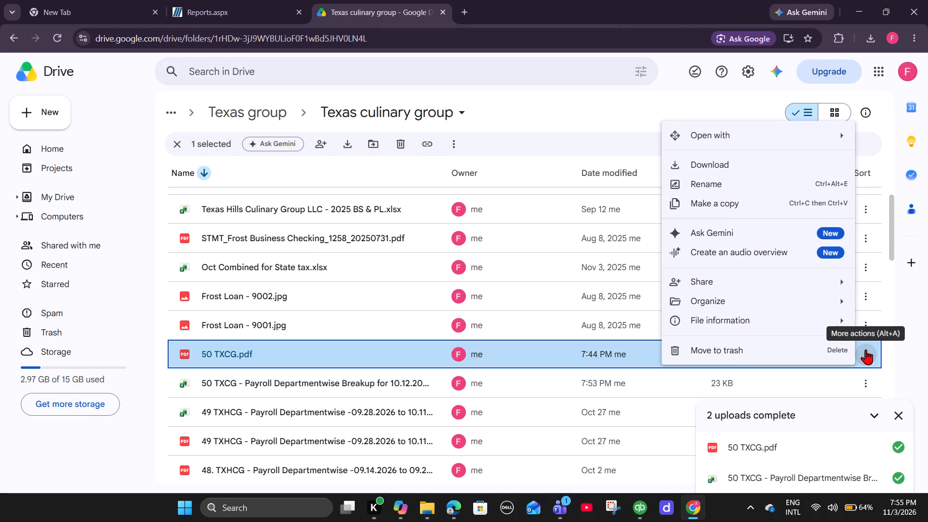
{"action": "left_click", "coordinate": [736, 183]}
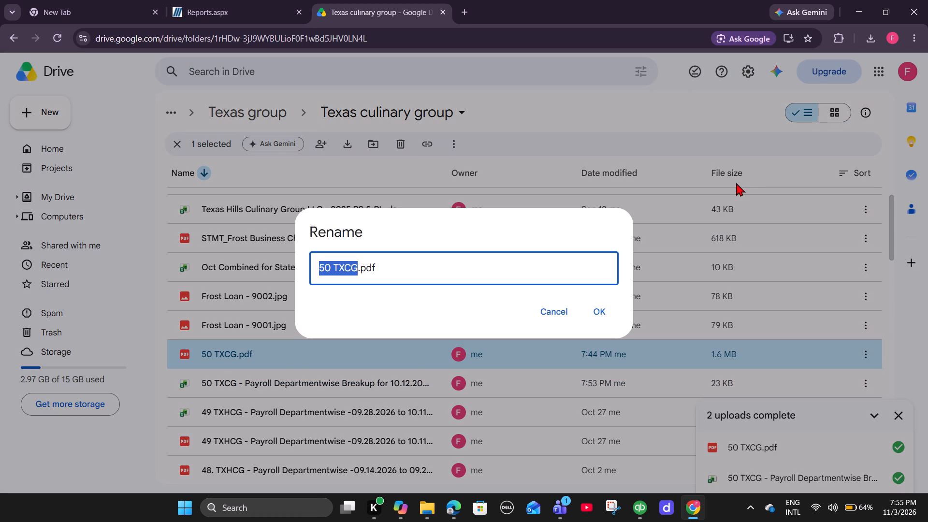
{"action": "key", "text": "ctrl+v"}
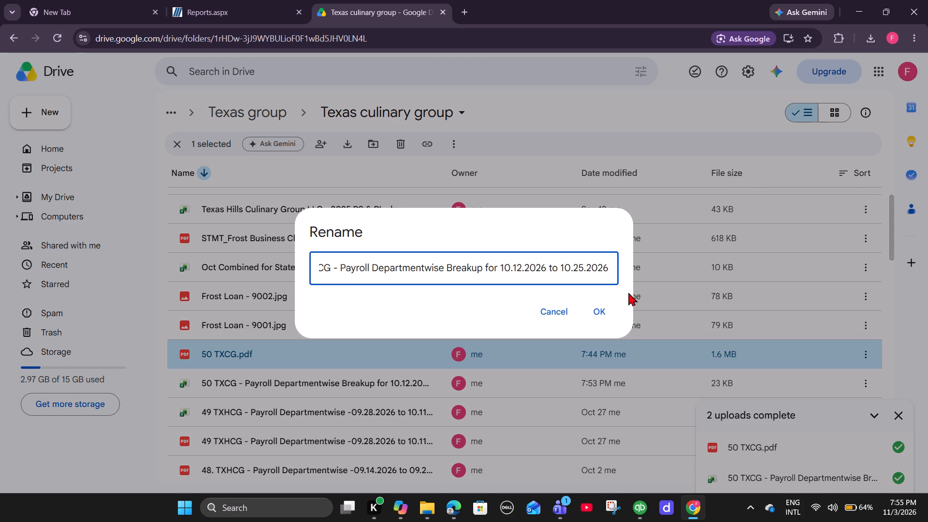
{"action": "left_click", "coordinate": [604, 308]}
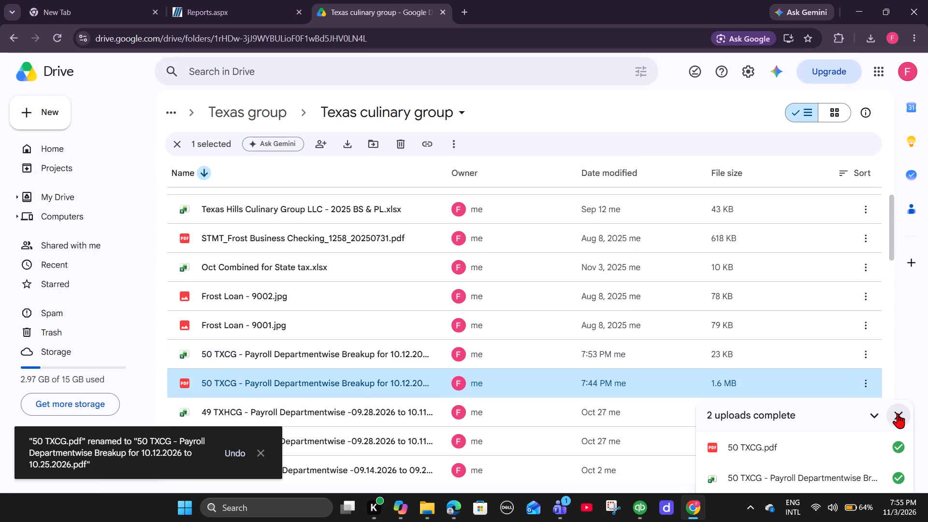
{"action": "left_click", "coordinate": [898, 413]}
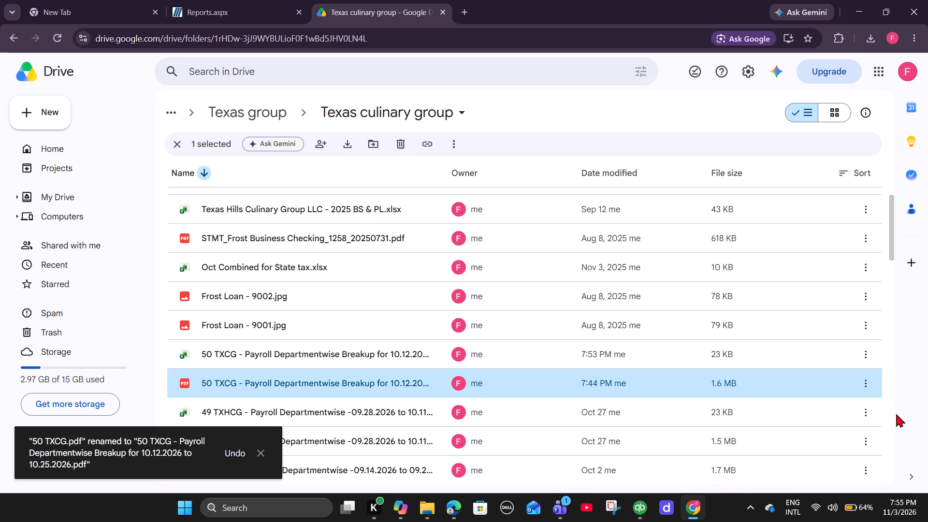
Open the Texas Agave folder inside Texas group and find its departmentwise payroll files.
{"action": "left_click", "coordinate": [274, 111]}
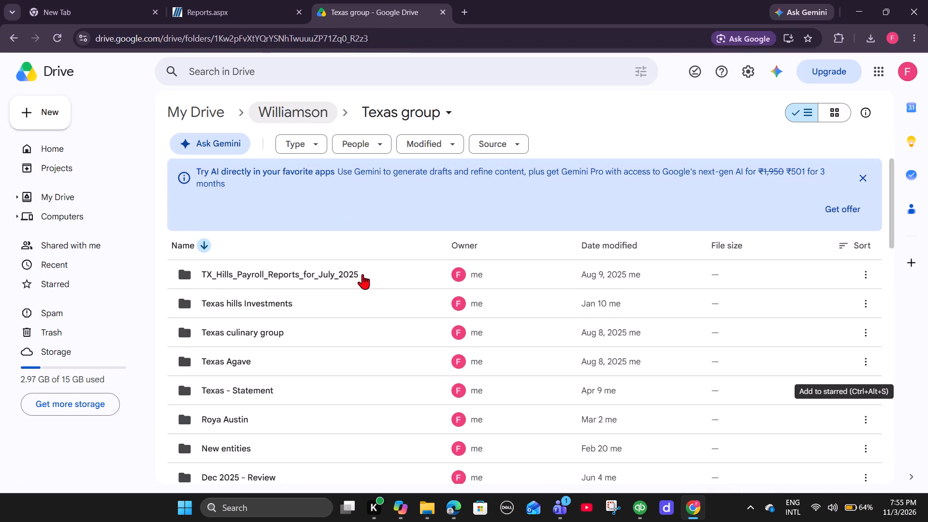
{"action": "double_click", "coordinate": [245, 365]}
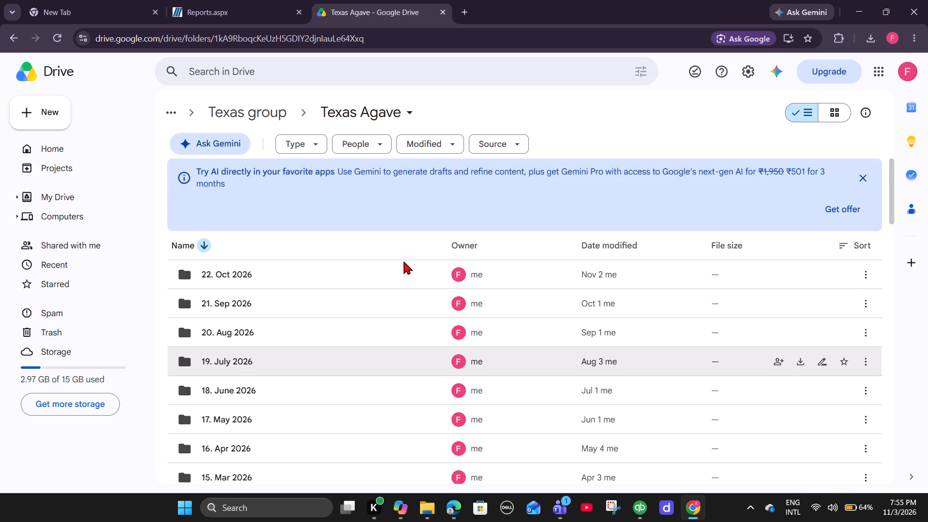
{"action": "scroll", "coordinate": [404, 261], "scroll_direction": "down", "scroll_amount": 8}
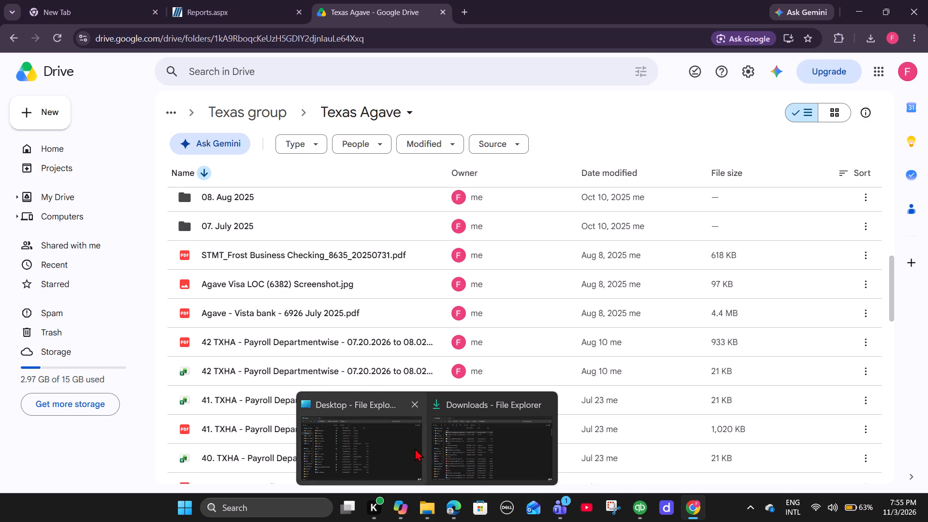
Switch to the Downloads folder in File Explorer and permanently delete the 50 TXCG payroll breakup workbook.
{"action": "left_click", "coordinate": [454, 440]}
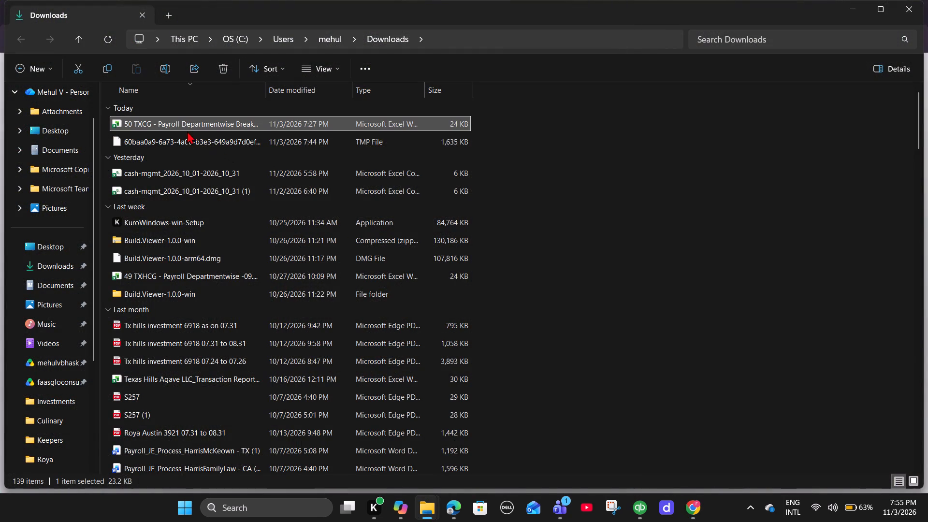
{"action": "key", "text": "shift+Delete"}
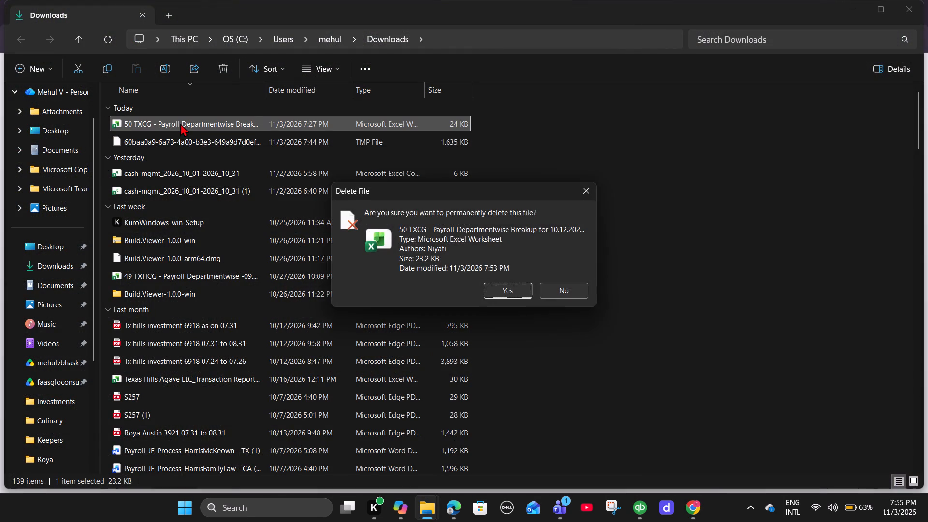
{"action": "key", "text": "Return"}
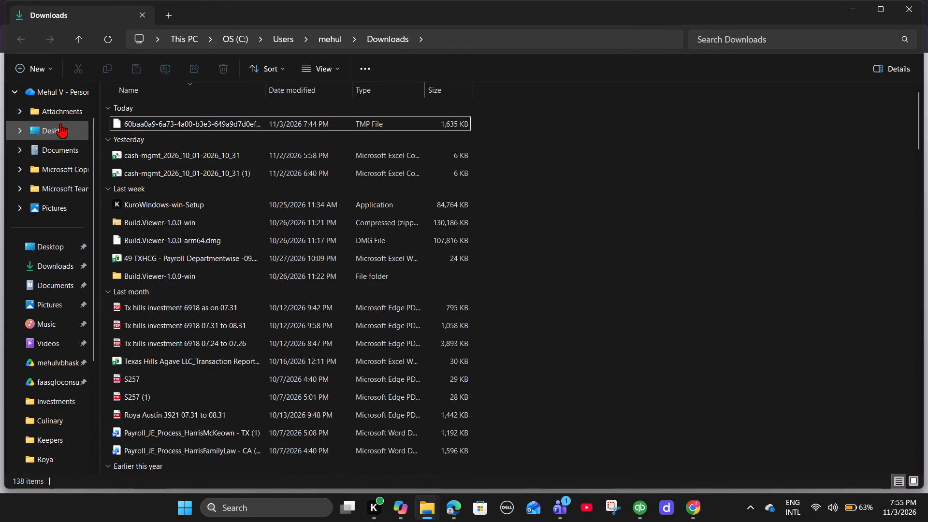
Permanently delete the 50 TXCG PDF from the Desktop folder and minimize File Explorer.
{"action": "left_click", "coordinate": [60, 124]}
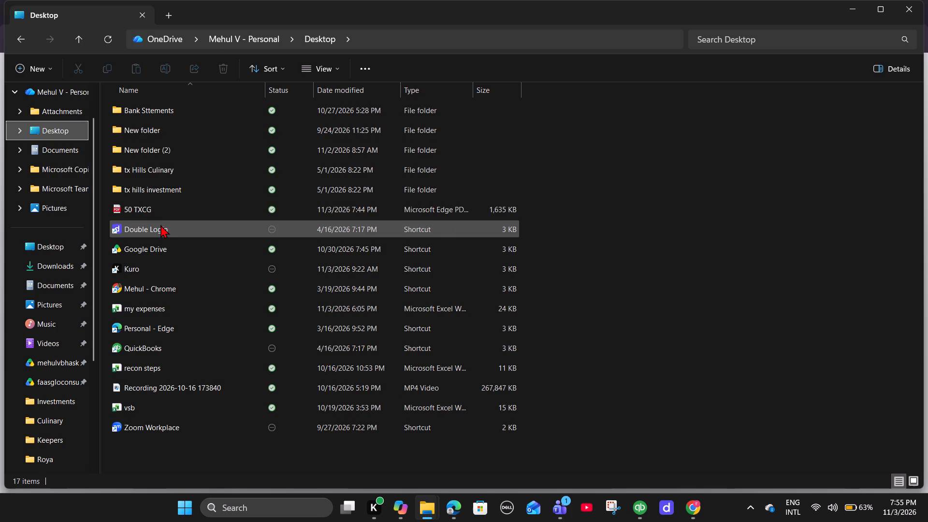
{"action": "left_click", "coordinate": [159, 211]}
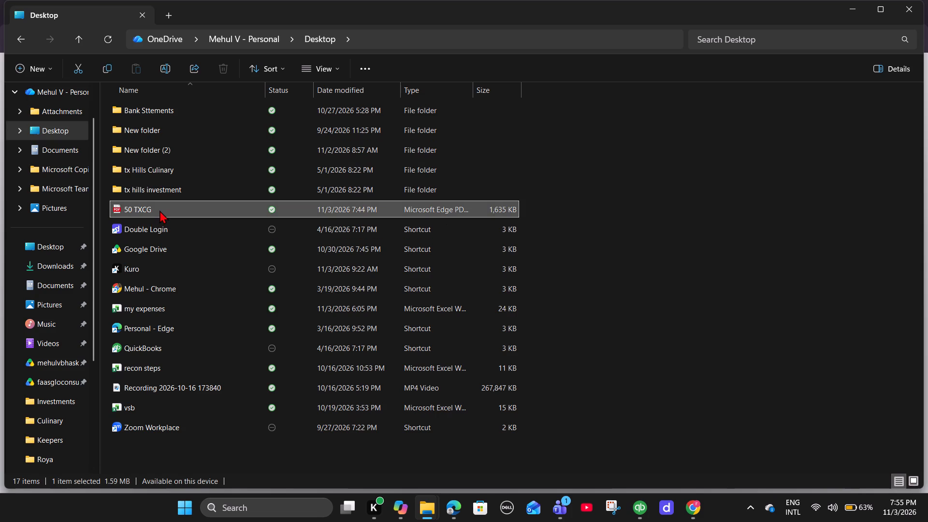
{"action": "key", "text": "shift+Delete"}
{"action": "key", "text": "Return"}
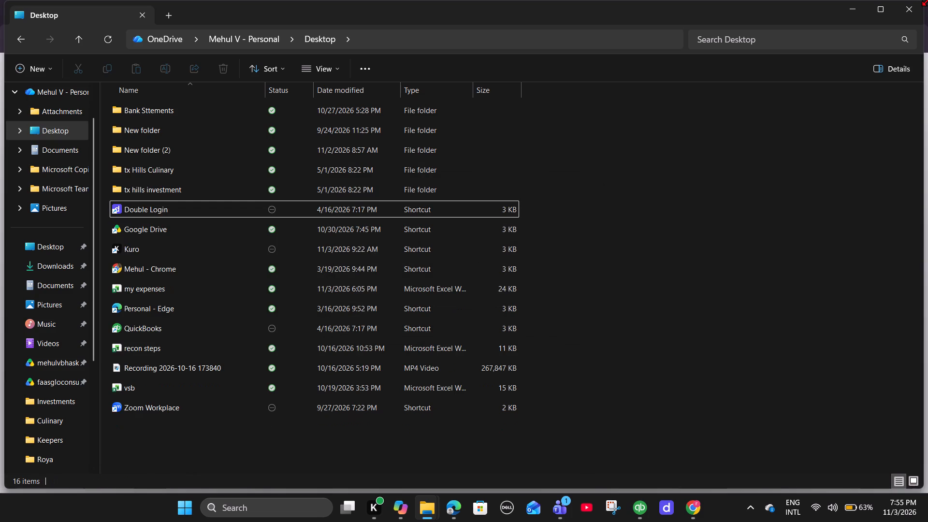
{"action": "left_click", "coordinate": [853, 6]}
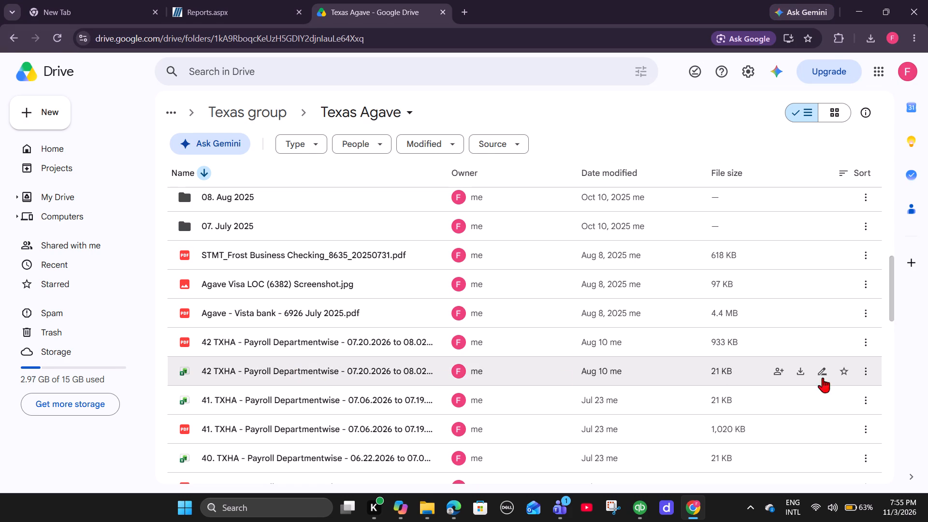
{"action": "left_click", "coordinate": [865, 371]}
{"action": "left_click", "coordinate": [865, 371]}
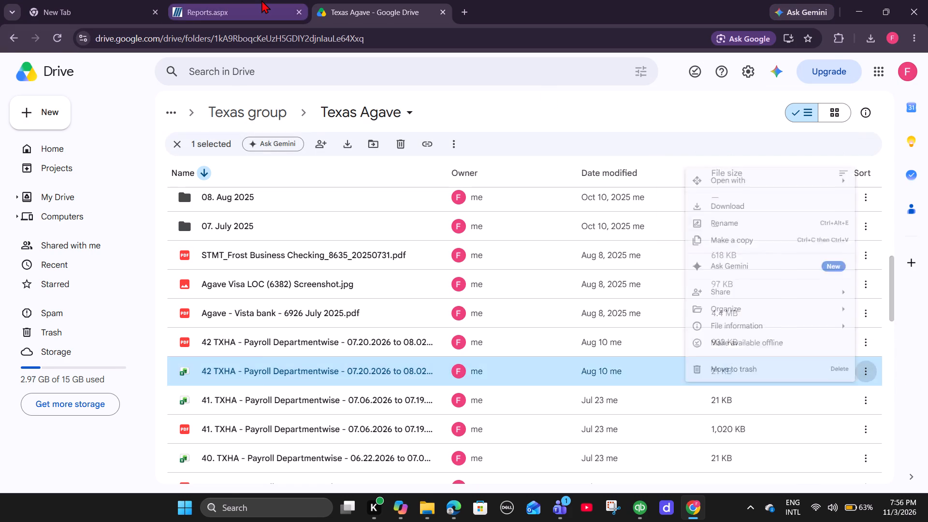
On the Employer OnDemand site, open 007-PayrollDetailReportByStructurePBByDept.pdf from the Texas Hills Agave, LLC documents for 08-07-2026.
{"action": "left_click", "coordinate": [261, 0]}
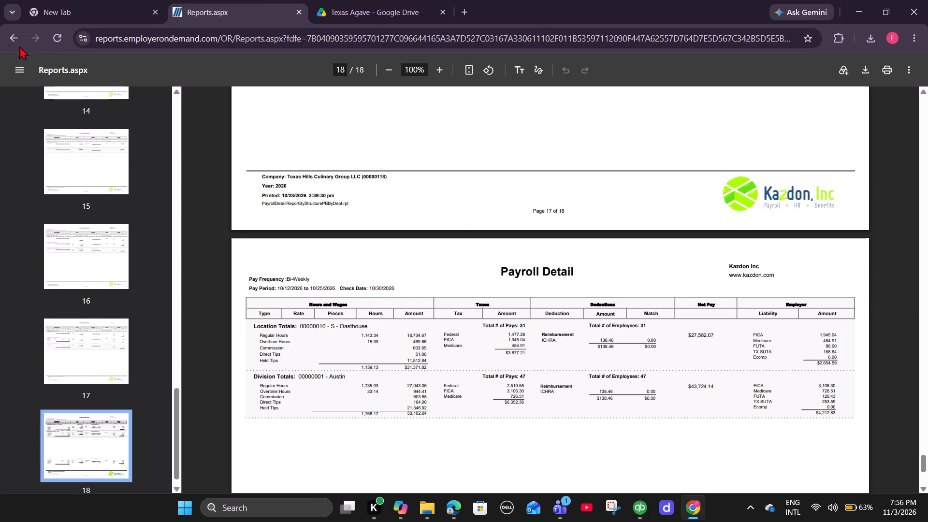
{"action": "left_click", "coordinate": [8, 42]}
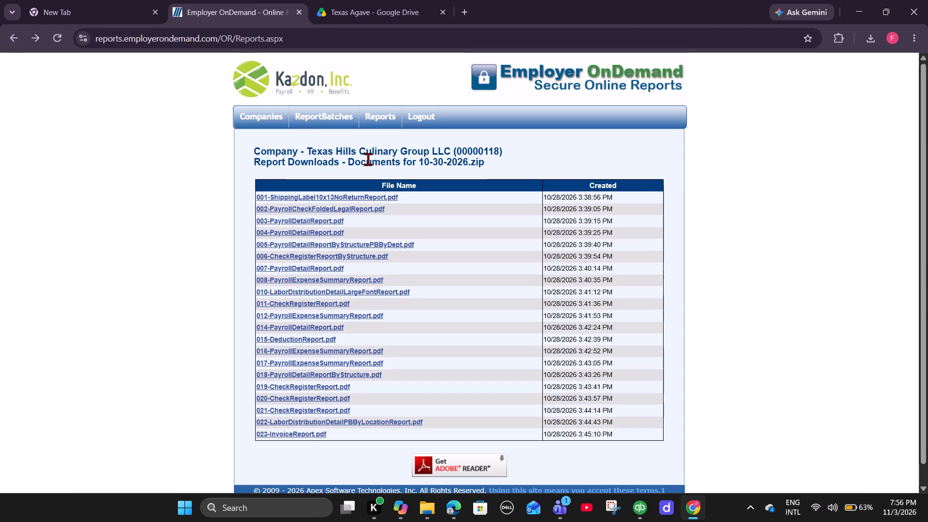
{"action": "left_click", "coordinate": [8, 43]}
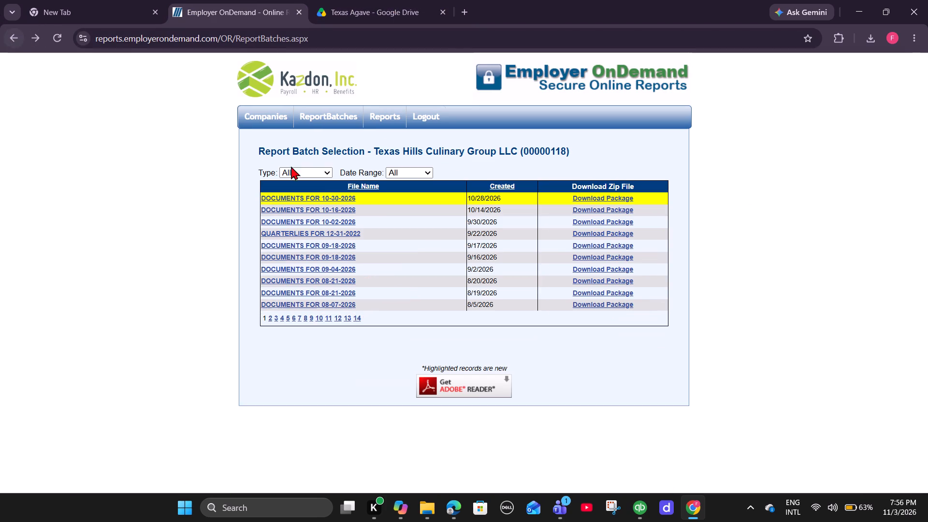
{"action": "left_click", "coordinate": [19, 37]}
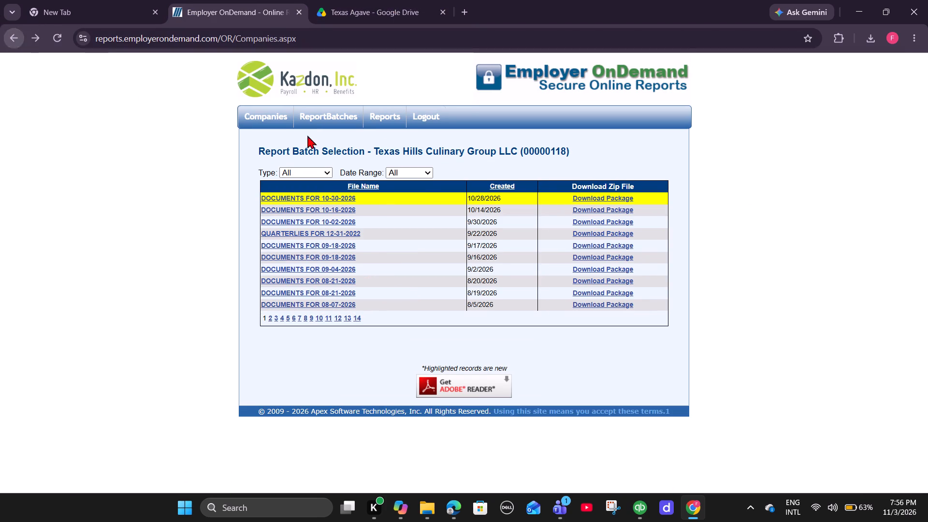
{"action": "left_click", "coordinate": [363, 204]}
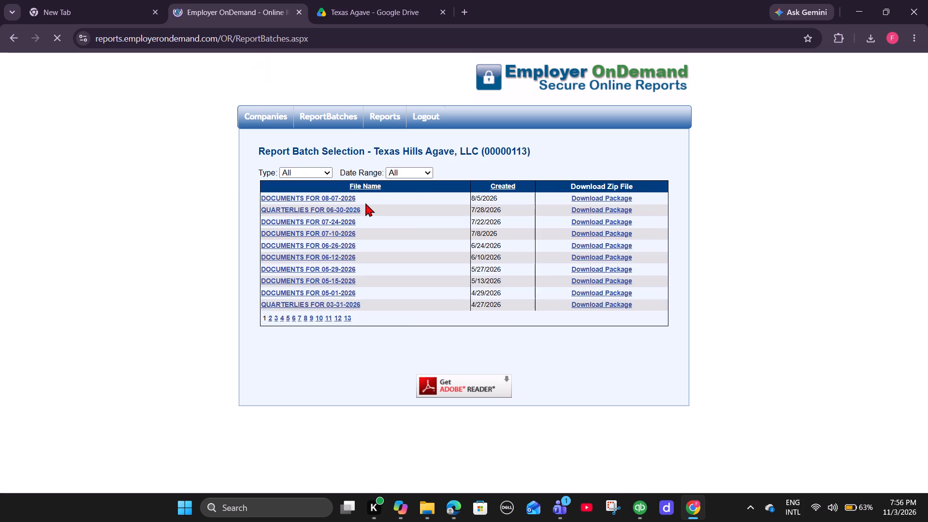
{"action": "left_click", "coordinate": [336, 197]}
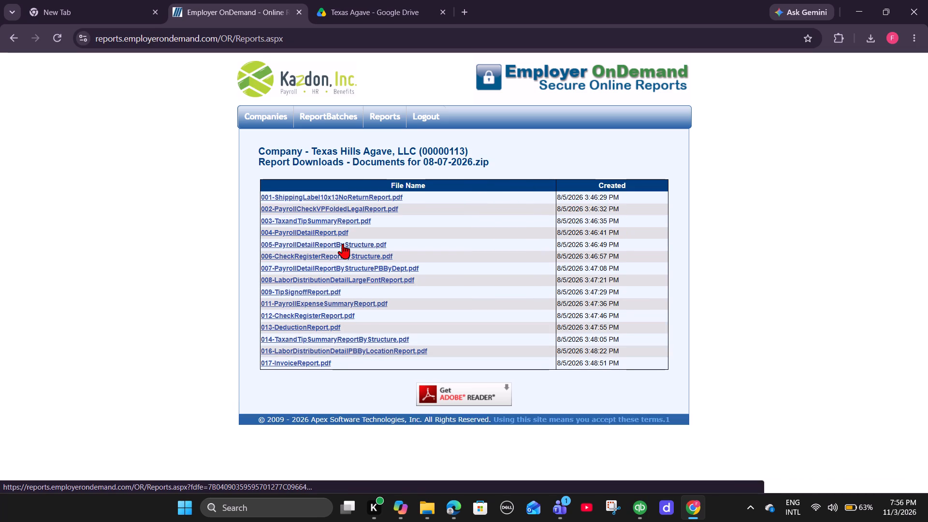
{"action": "left_click", "coordinate": [351, 270]}
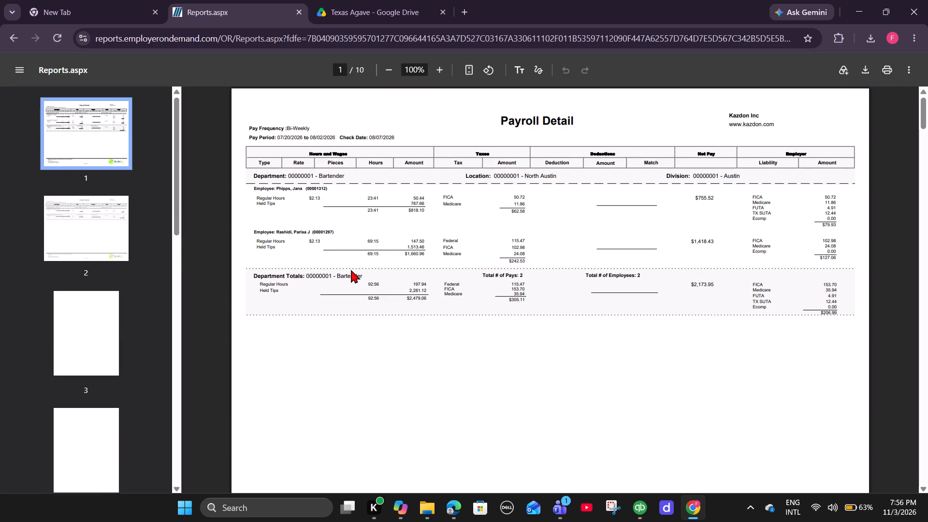
{"action": "left_click", "coordinate": [354, 0]}
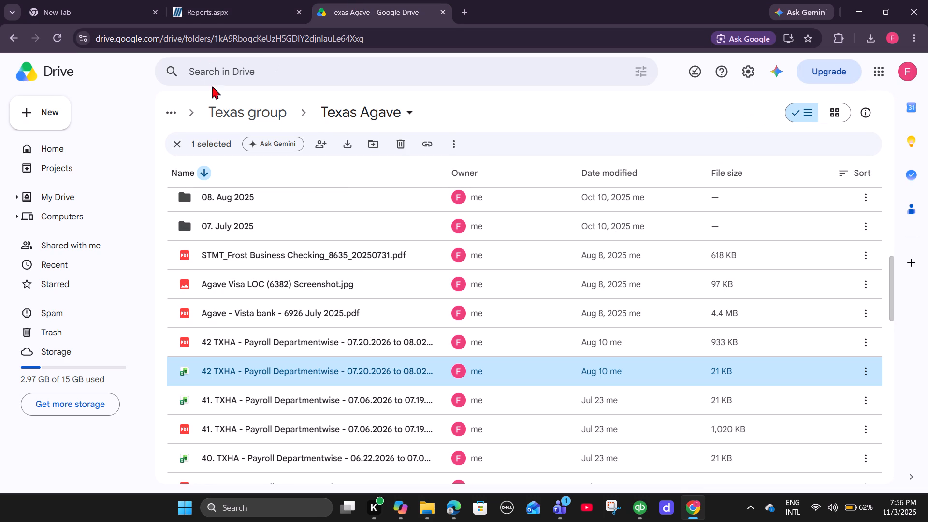
{"action": "left_click", "coordinate": [228, 108]}
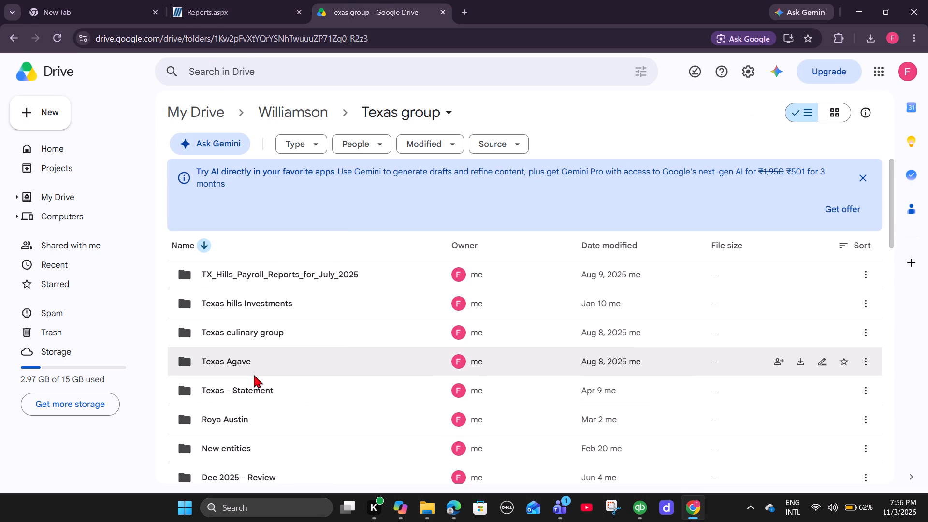
{"action": "double_click", "coordinate": [241, 420]}
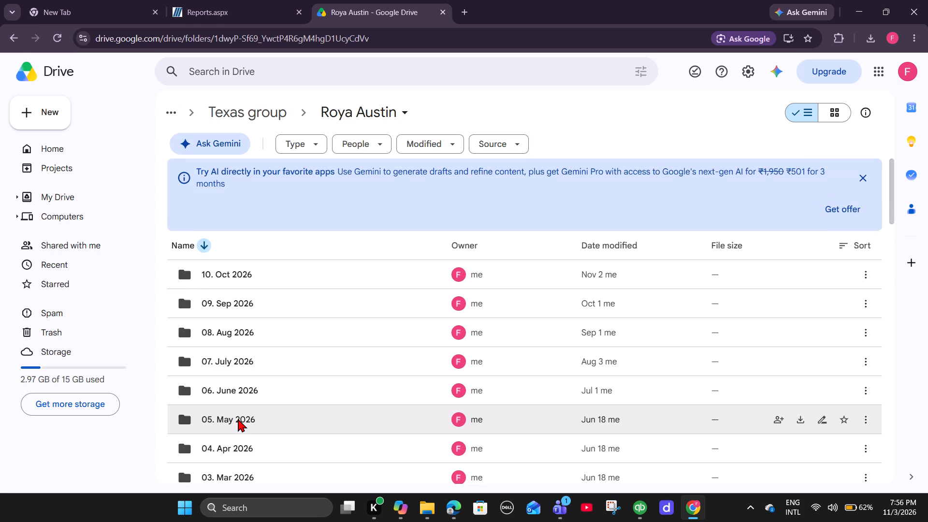
On the Employer OnDemand site, open 013-PayrollDetailReportByStructurePBByDept.pdf from the Roya Austin LLC documents for 10-30-2026.
{"action": "left_click", "coordinate": [255, 0]}
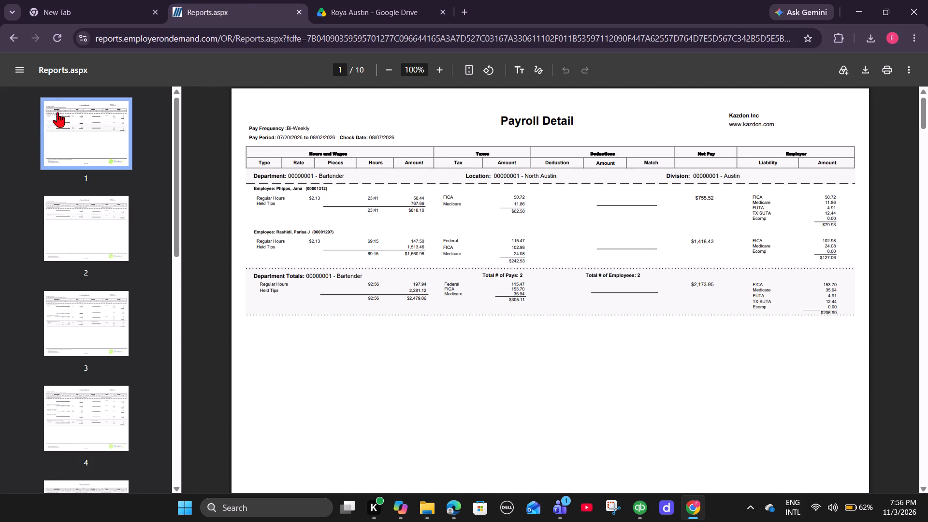
{"action": "left_click", "coordinate": [11, 31]}
{"action": "left_click", "coordinate": [11, 31]}
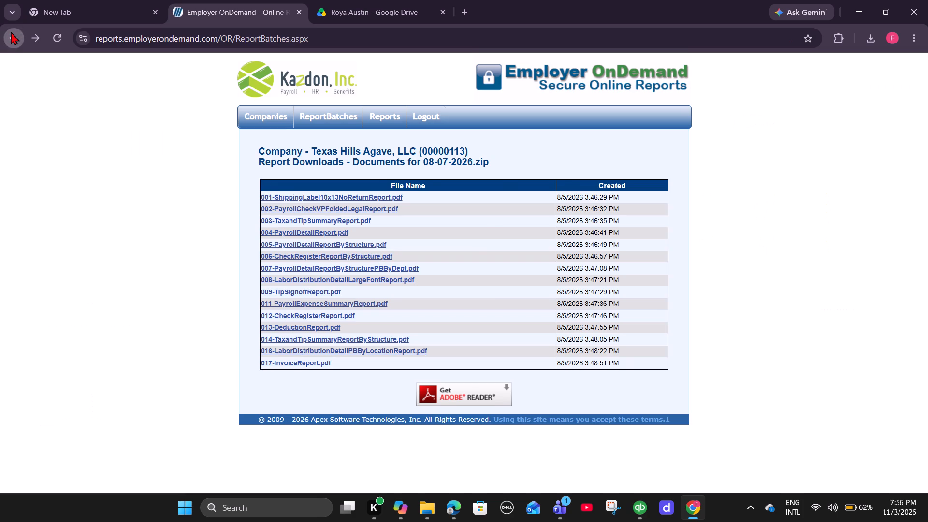
{"action": "left_click", "coordinate": [11, 31]}
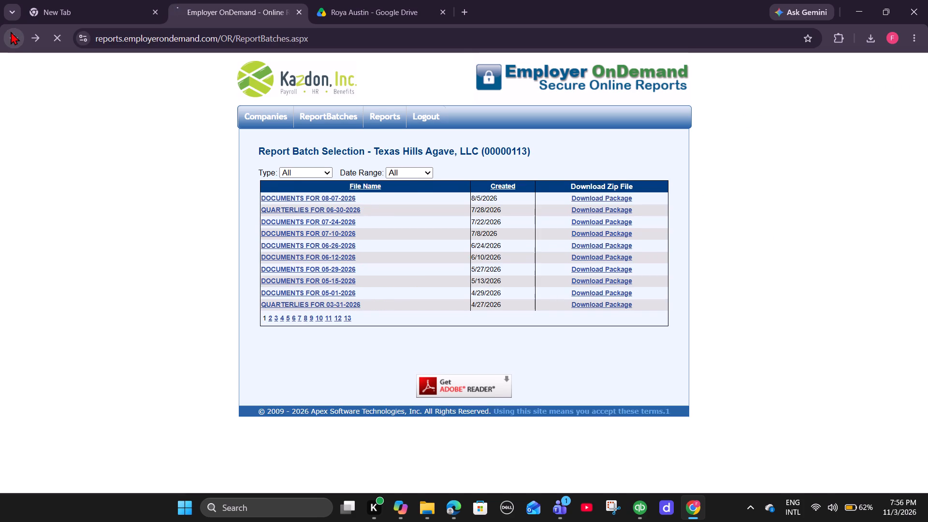
{"action": "left_click", "coordinate": [358, 188]}
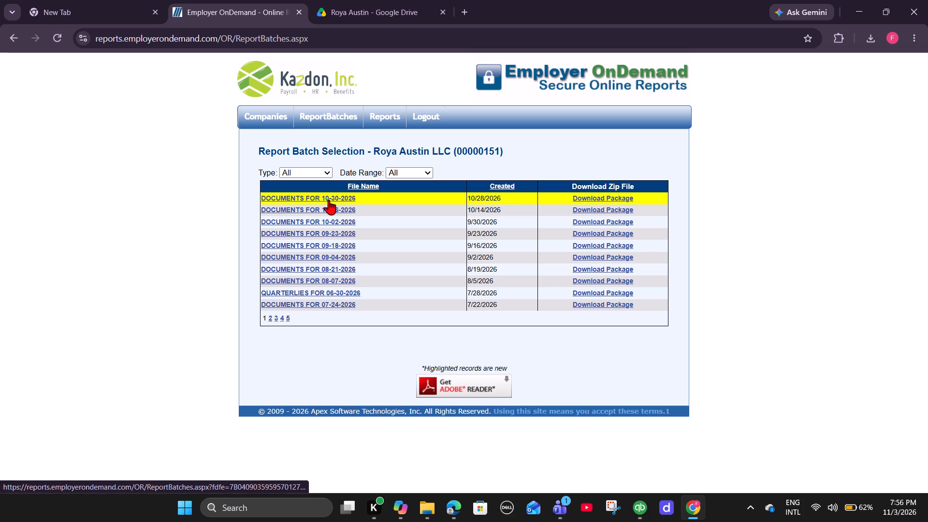
{"action": "left_click", "coordinate": [329, 200]}
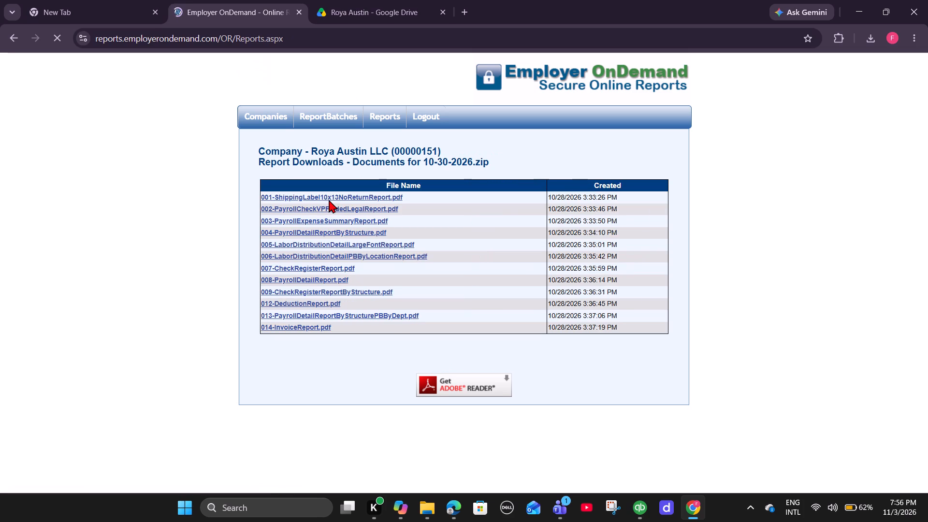
{"action": "left_click", "coordinate": [346, 313]}
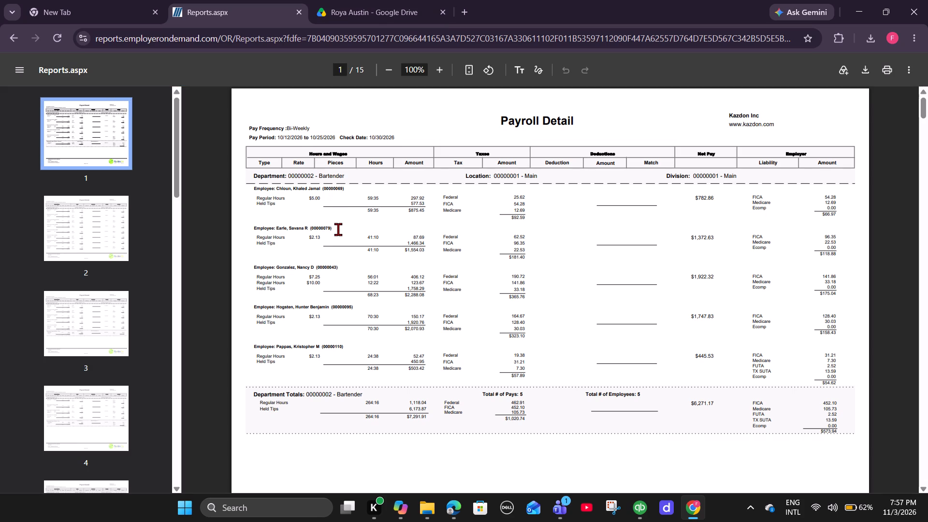
{"action": "left_click", "coordinate": [371, 15]}
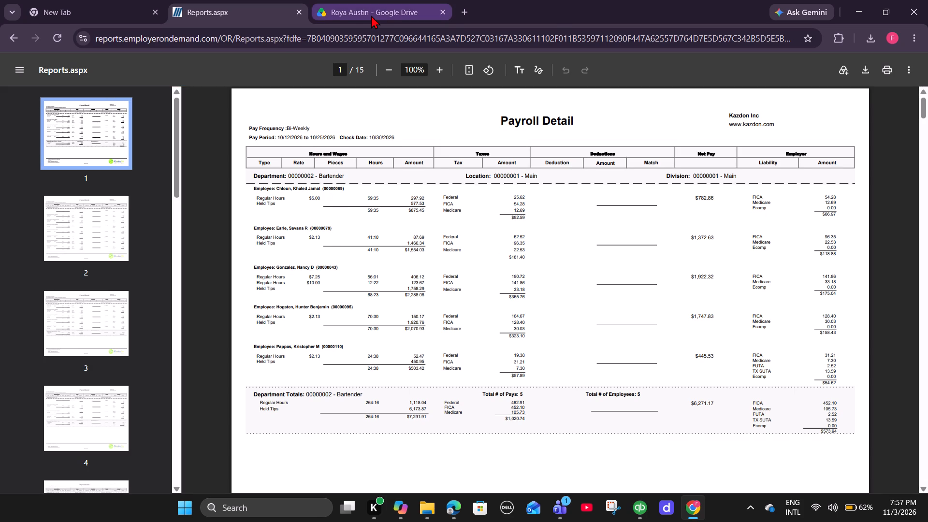
{"action": "scroll", "coordinate": [252, 352], "scroll_direction": "down", "scroll_amount": 5}
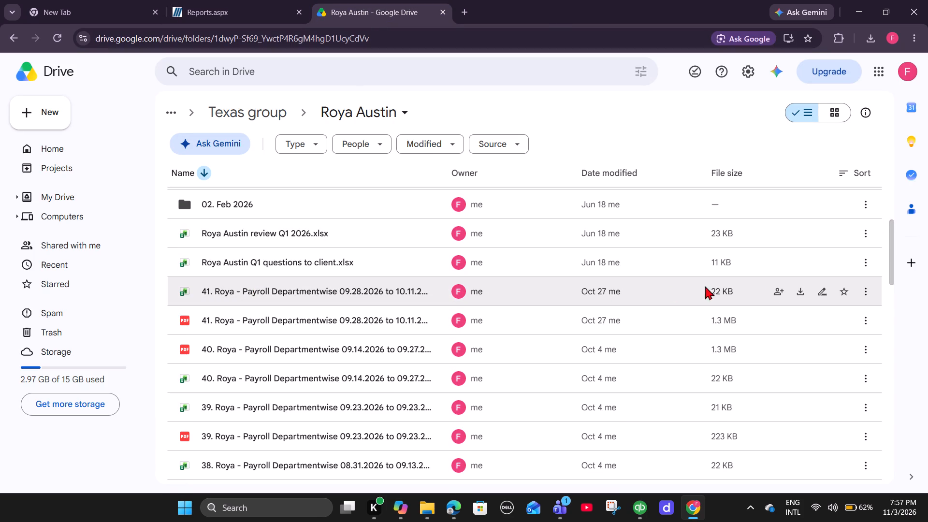
{"action": "left_click", "coordinate": [865, 292]}
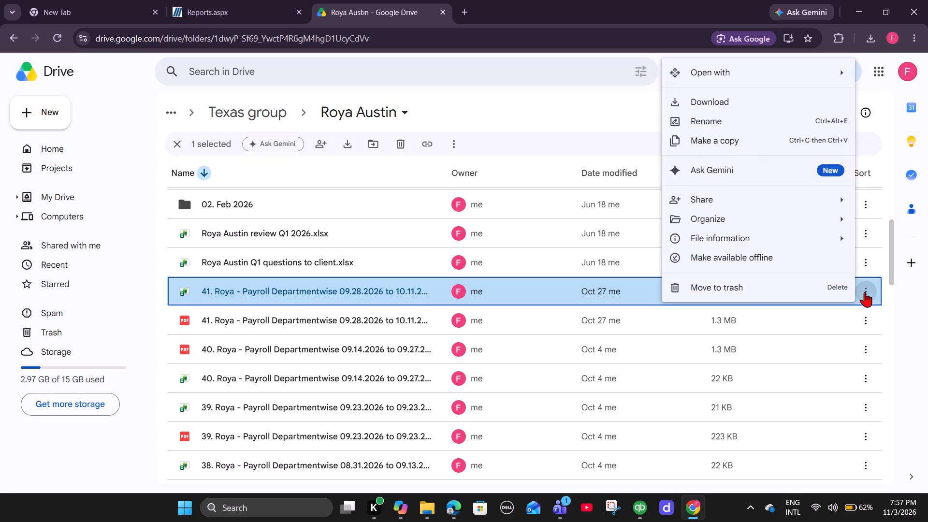
{"action": "left_click", "coordinate": [739, 105]}
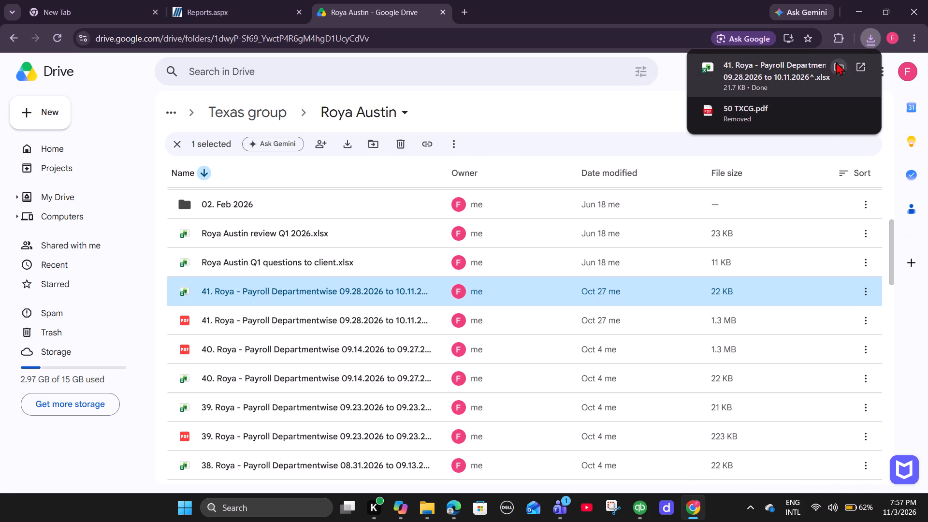
In File Explorer, rename the downloaded workbook "42 Roya - Payroll Departmentwise Breakup for 10.12.2026 to 10.25.2026", copy that name and minimize the window.
{"action": "left_click", "coordinate": [836, 62]}
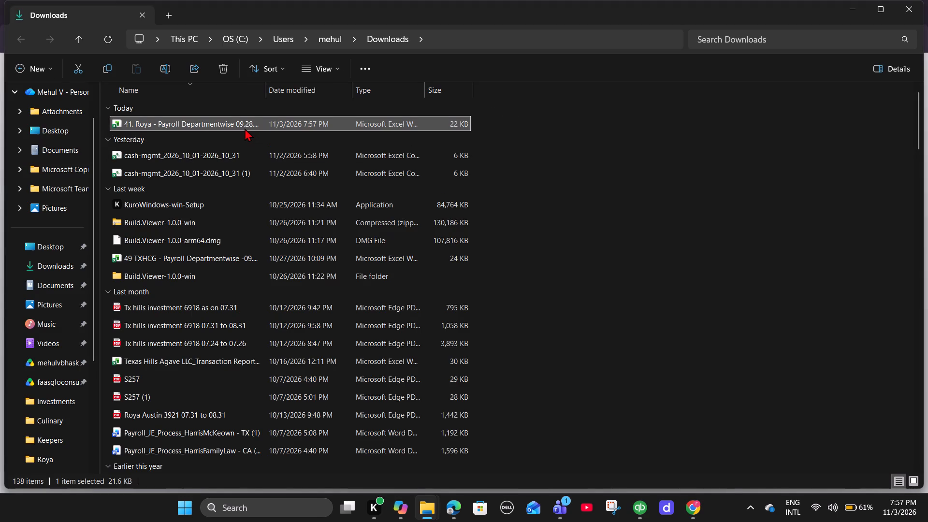
{"action": "right_click", "coordinate": [243, 127]}
{"action": "left_click", "coordinate": [328, 144]}
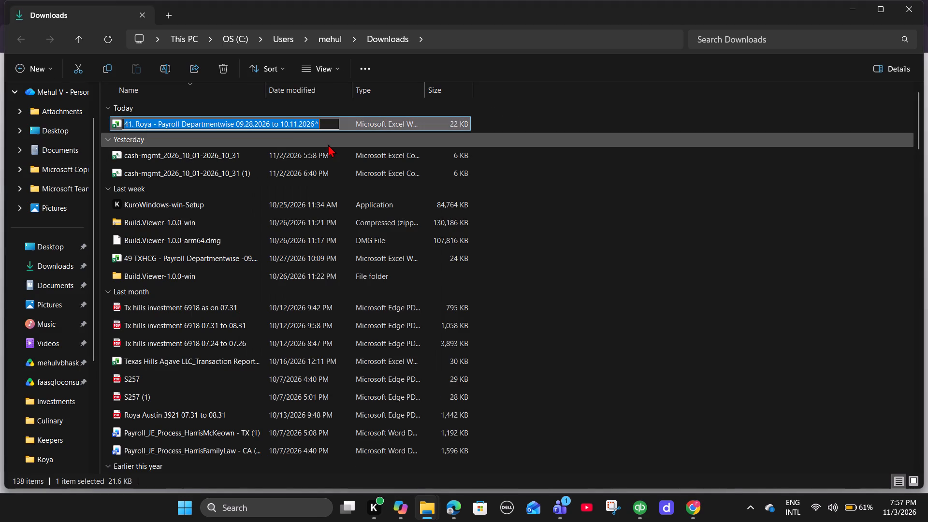
{"action": "key", "text": "ctrl+v"}
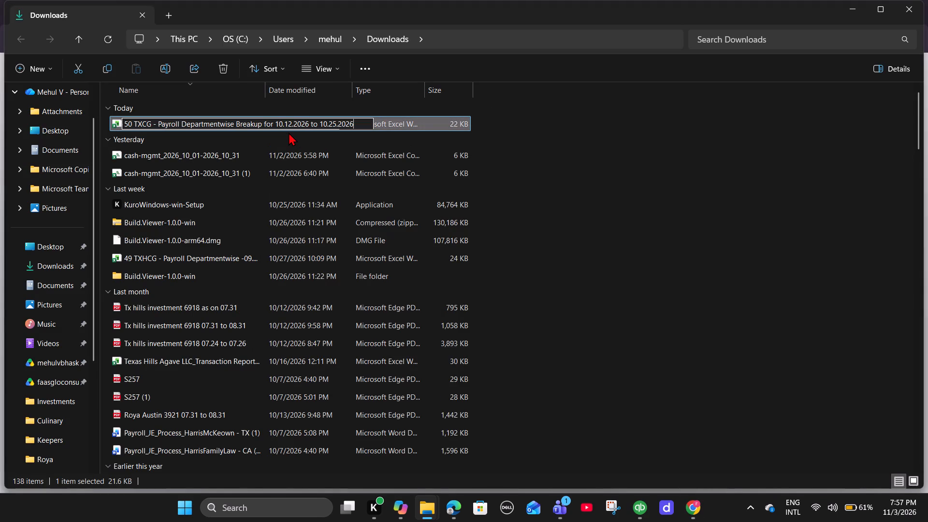
{"action": "left_click", "coordinate": [132, 127]}
{"action": "key", "text": "BackSpace"}
{"action": "key", "text": "BackSpace"}
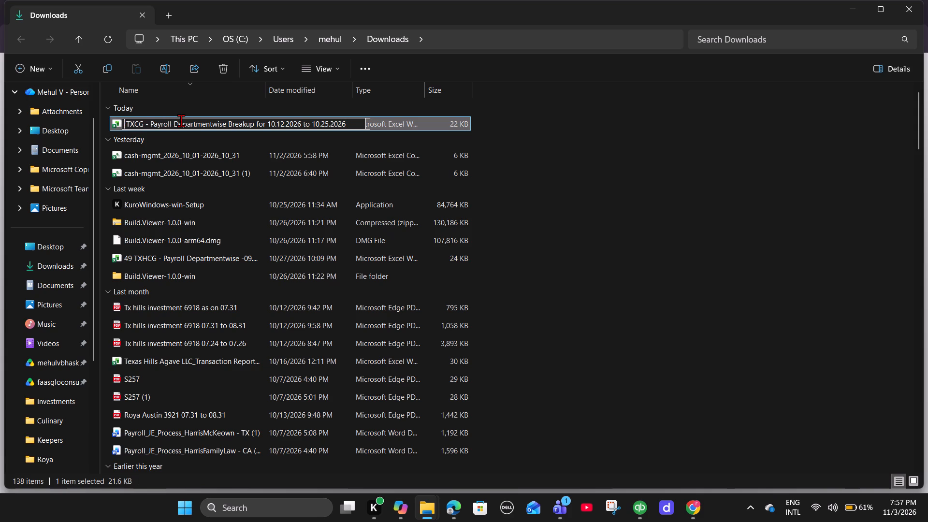
{"action": "type", "text": "42"}
{"action": "key", "text": "Right"}
{"action": "key", "text": "Right"}
{"action": "key", "text": "Right"}
{"action": "key", "text": "Right"}
{"action": "key", "text": "Right"}
{"action": "key", "text": "Right"}
{"action": "key", "text": "Right"}
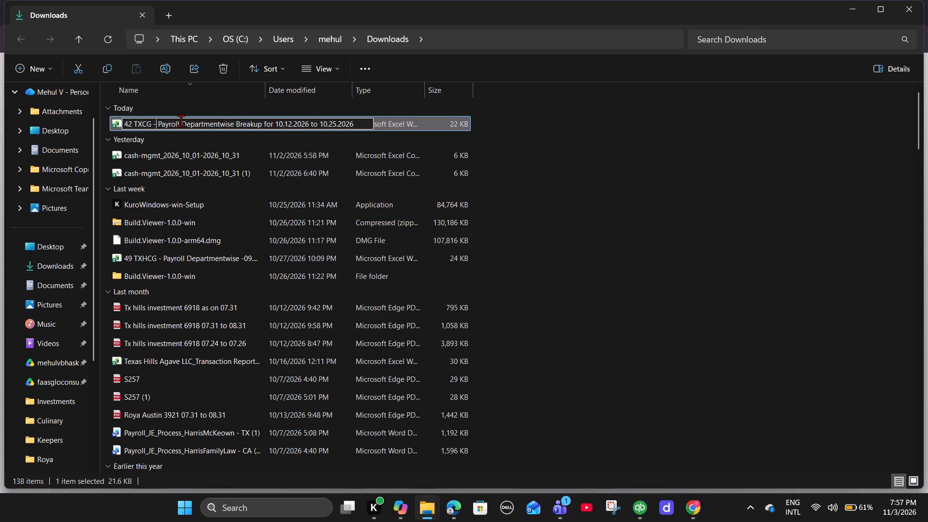
{"action": "key", "text": "Left"}
{"action": "key", "text": "Left"}
{"action": "key", "text": "BackSpace"}
{"action": "key", "text": "BackSpace"}
{"action": "key", "text": "BackSpace"}
{"action": "key", "text": "BackSpace"}
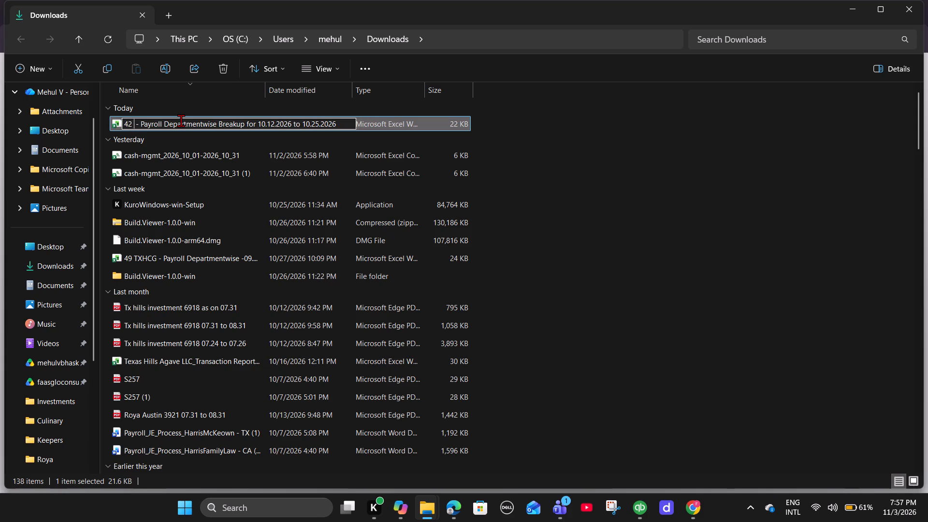
{"action": "type", "text": "Roya"}
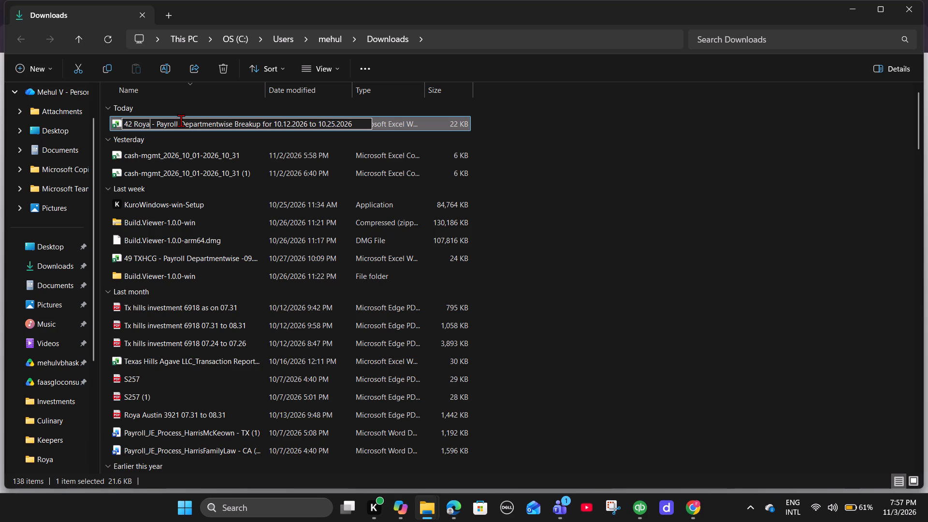
{"action": "key", "text": "ctrl+a"}
{"action": "key", "text": "ctrl+c"}
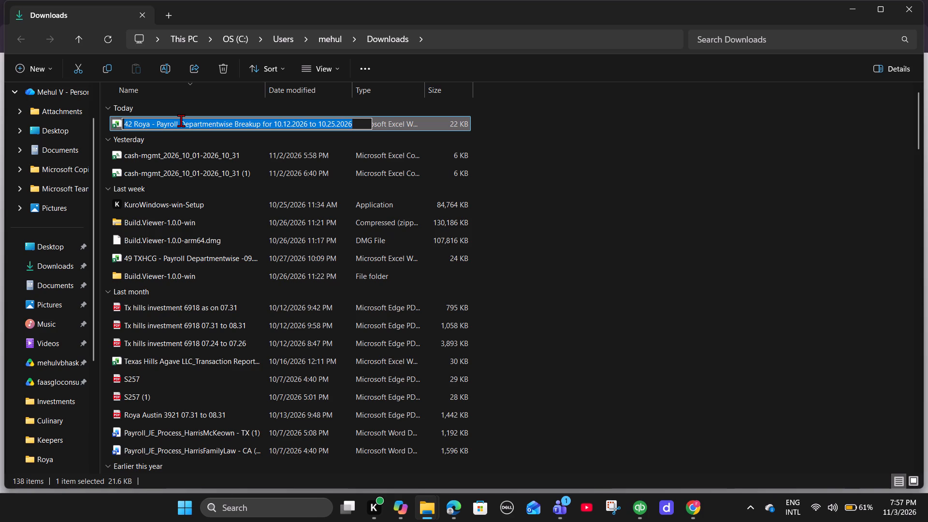
{"action": "key", "text": "Return"}
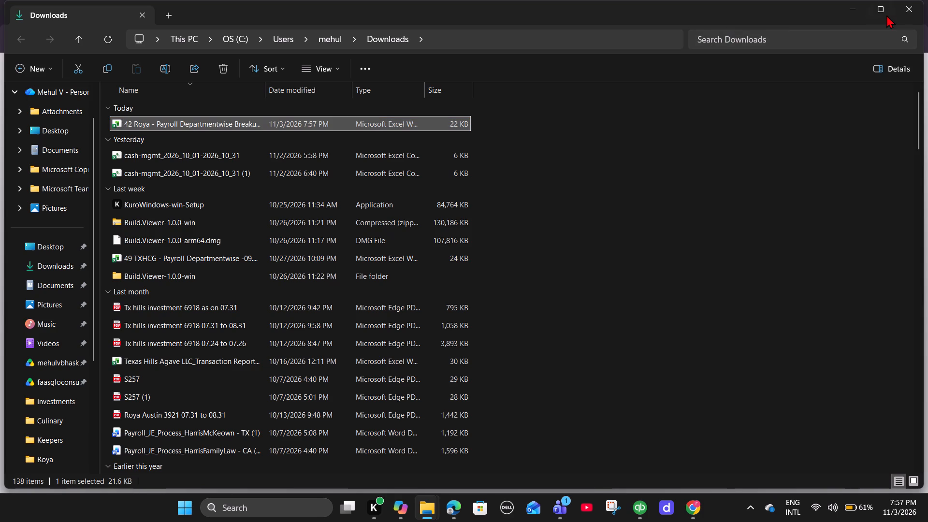
{"action": "left_click", "coordinate": [859, 9]}
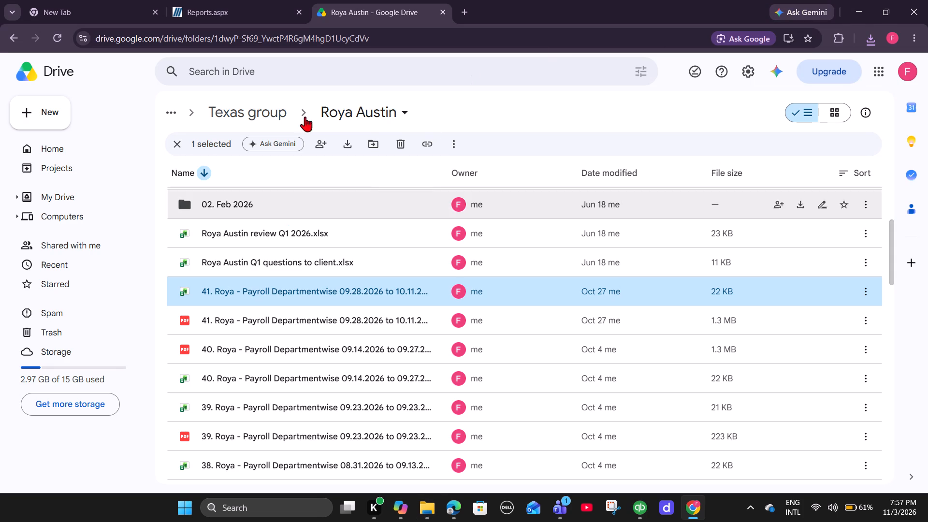
{"action": "left_click", "coordinate": [250, 8]}
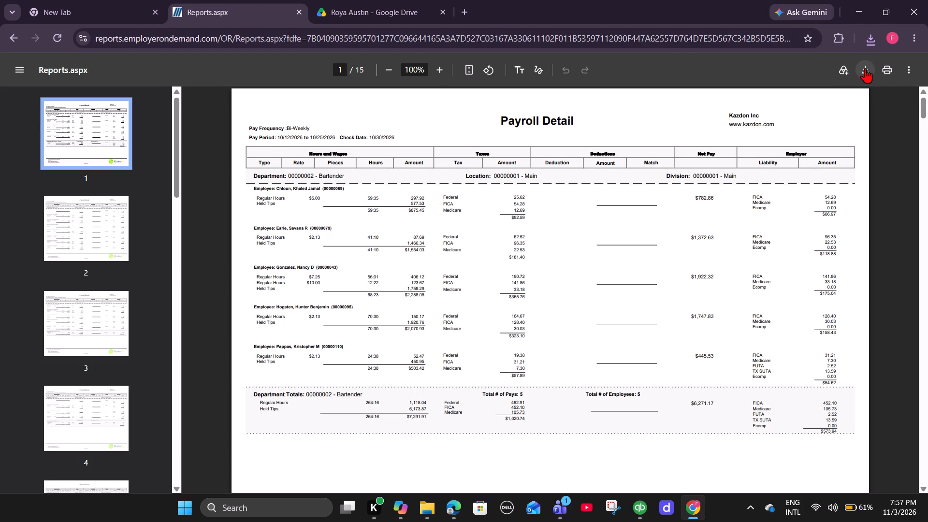
{"action": "left_click", "coordinate": [865, 68]}
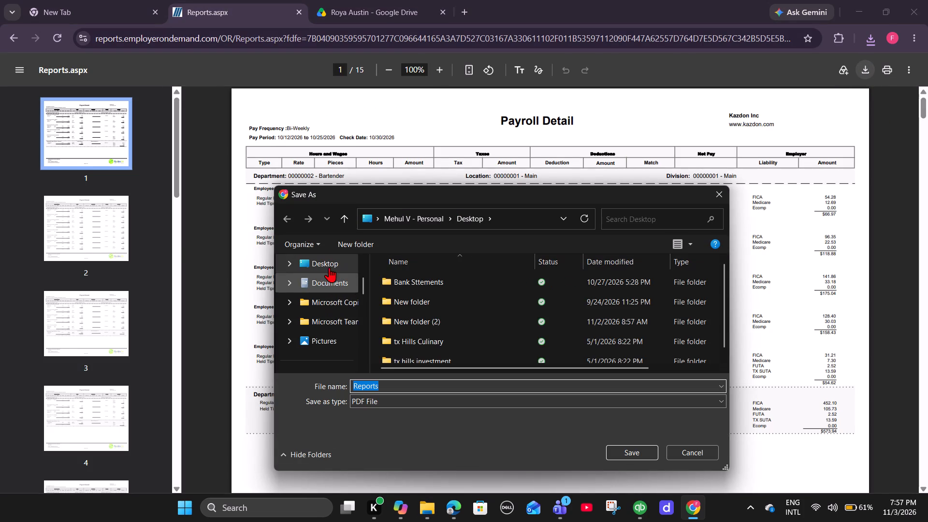
{"action": "scroll", "coordinate": [329, 279], "scroll_direction": "up", "scroll_amount": 1}
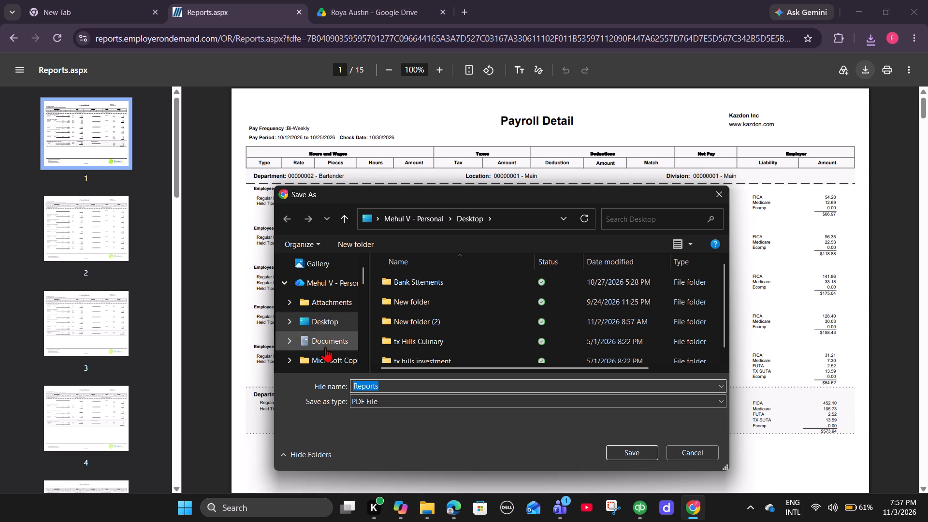
{"action": "scroll", "coordinate": [325, 347], "scroll_direction": "down", "scroll_amount": 2}
{"action": "left_click", "coordinate": [326, 336]}
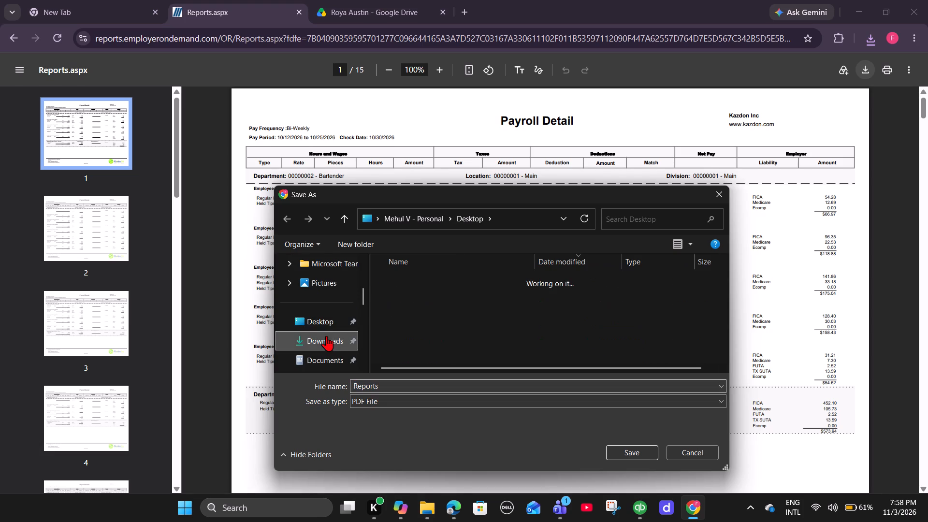
{"action": "left_click", "coordinate": [405, 387]}
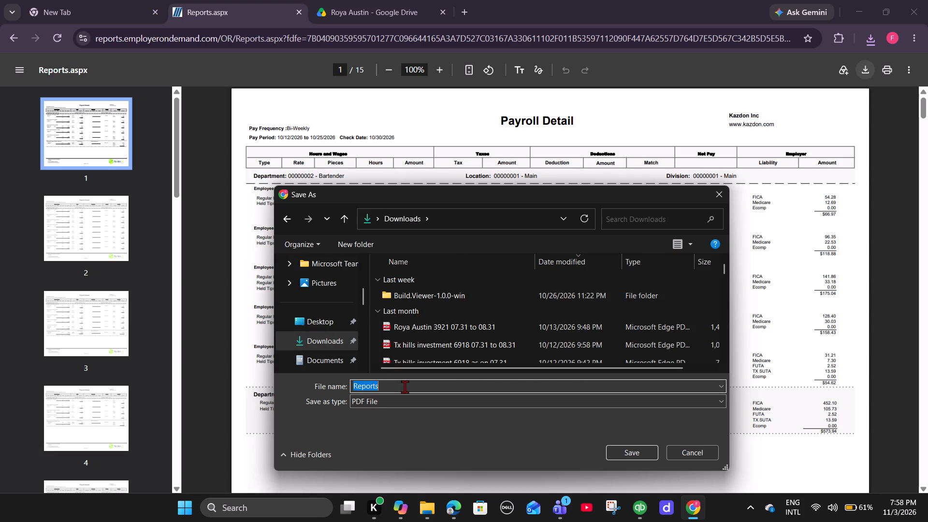
{"action": "key", "text": "ctrl+v"}
{"action": "left_click", "coordinate": [553, 436]}
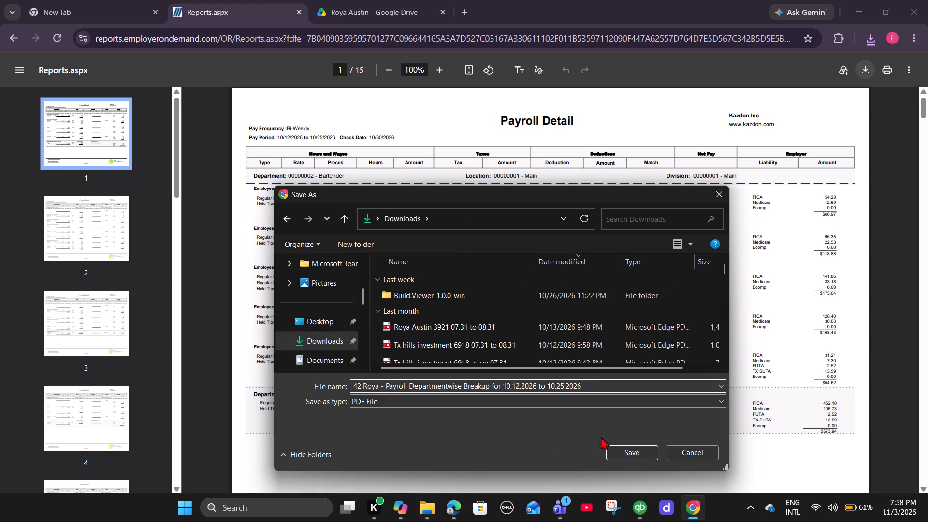
{"action": "left_click", "coordinate": [634, 448]}
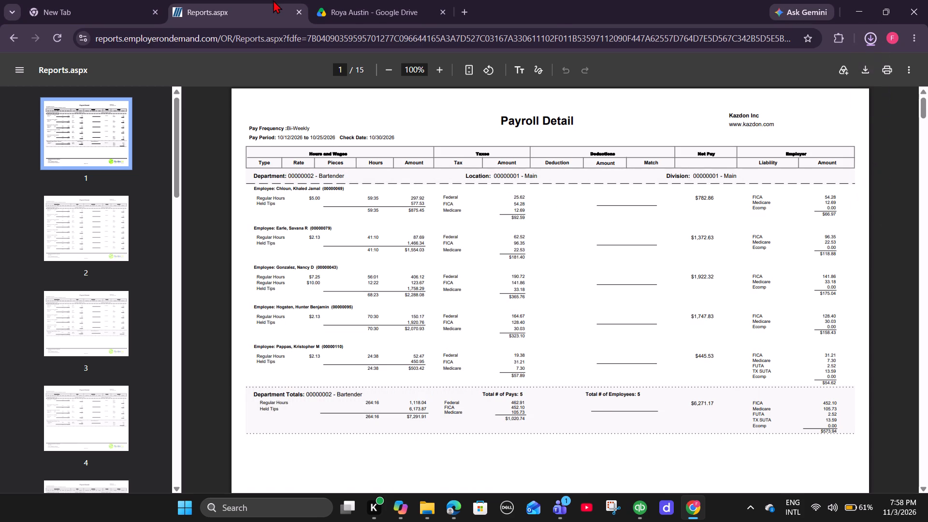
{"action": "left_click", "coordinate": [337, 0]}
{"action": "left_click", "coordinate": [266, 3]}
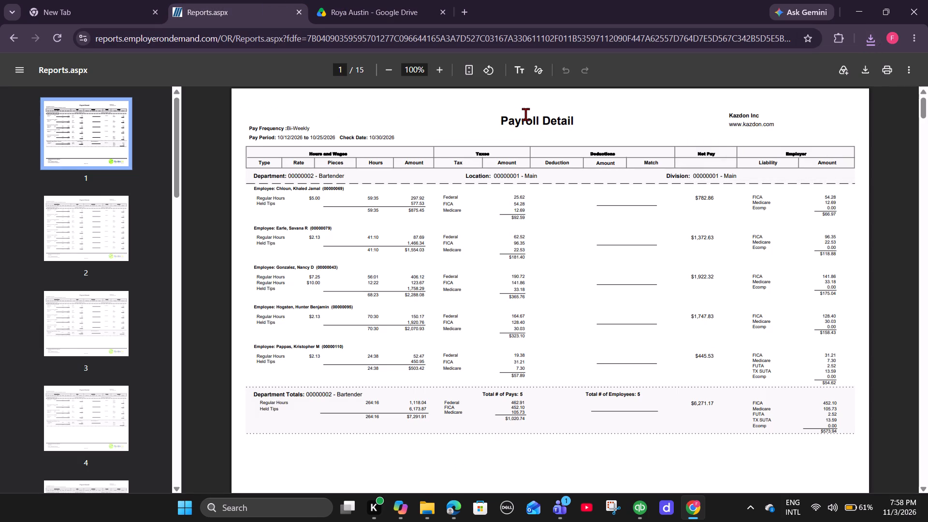